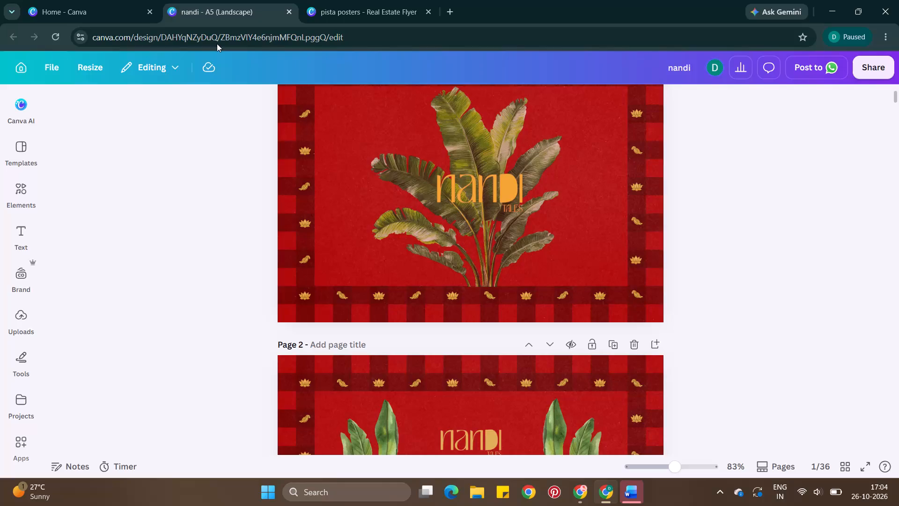
Show all pages of the nandi design in a grid and look through the page designs.
click(840, 466)
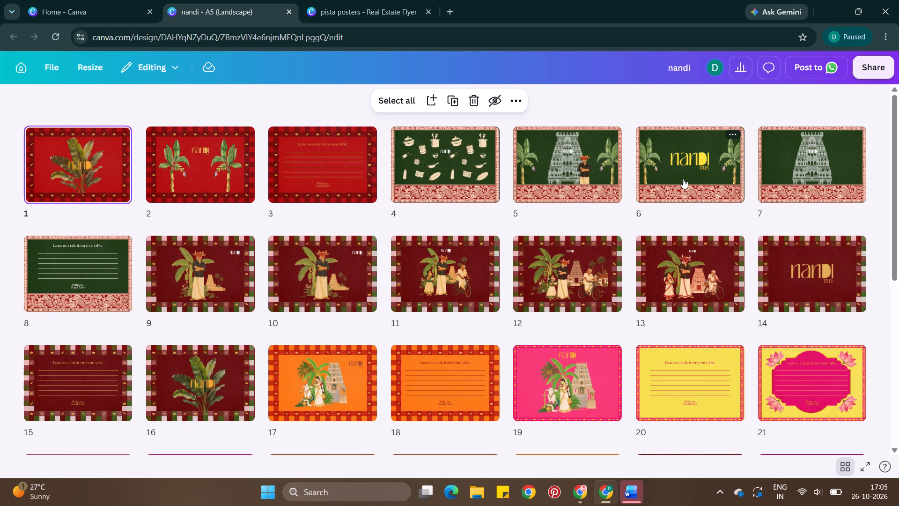
scroll(683, 179, down, 3)
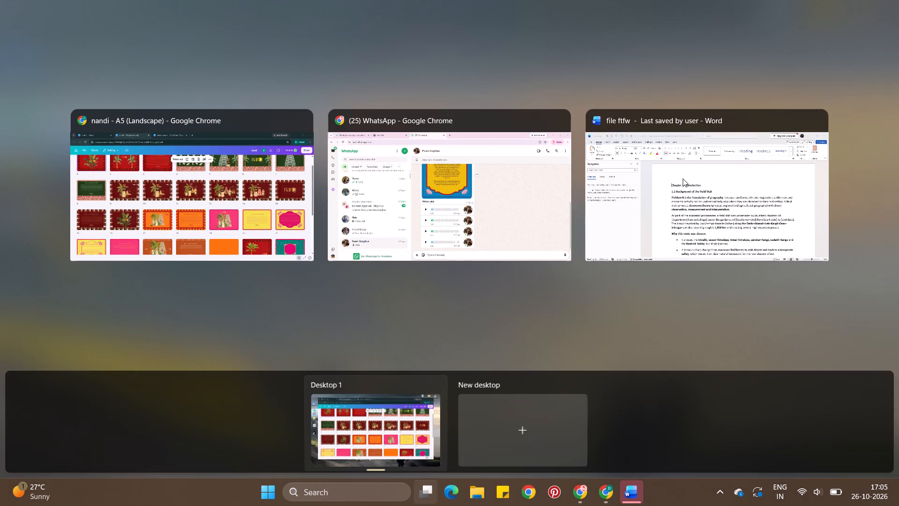
scroll(683, 179, down, 1)
double_click(234, 193)
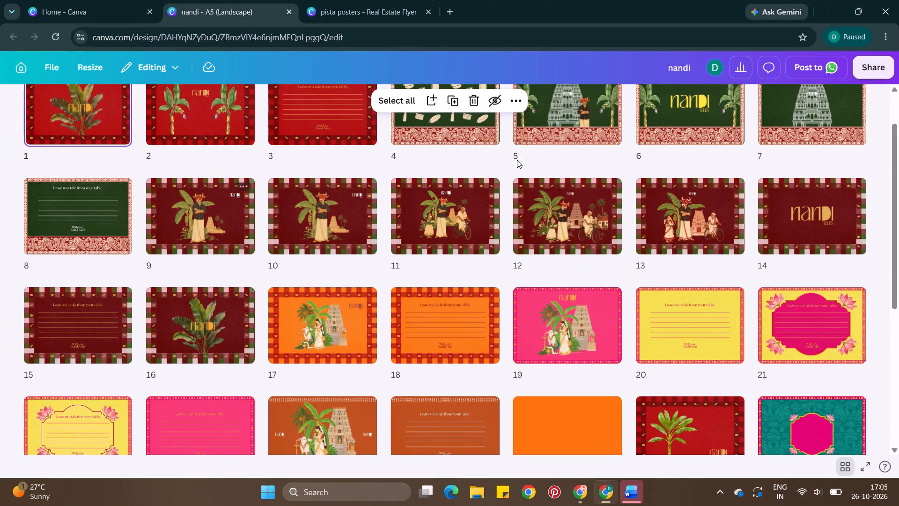
scroll(621, 154, up, 2)
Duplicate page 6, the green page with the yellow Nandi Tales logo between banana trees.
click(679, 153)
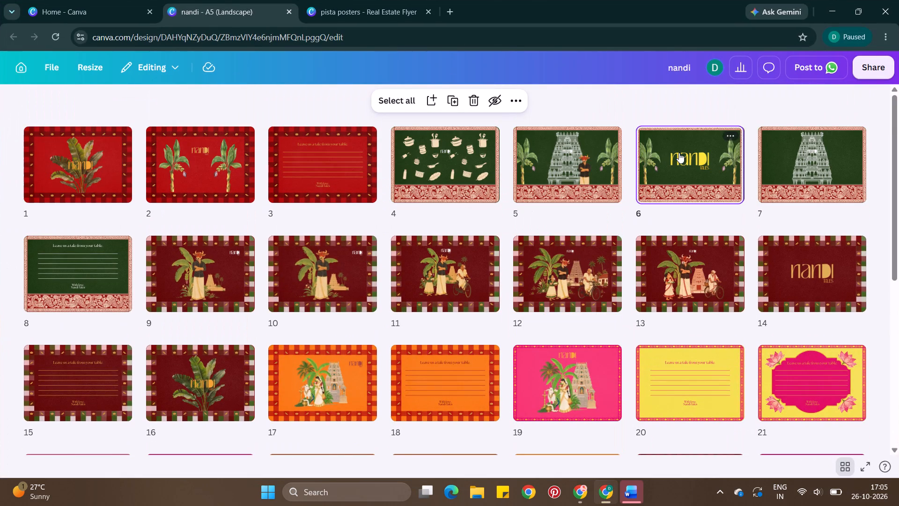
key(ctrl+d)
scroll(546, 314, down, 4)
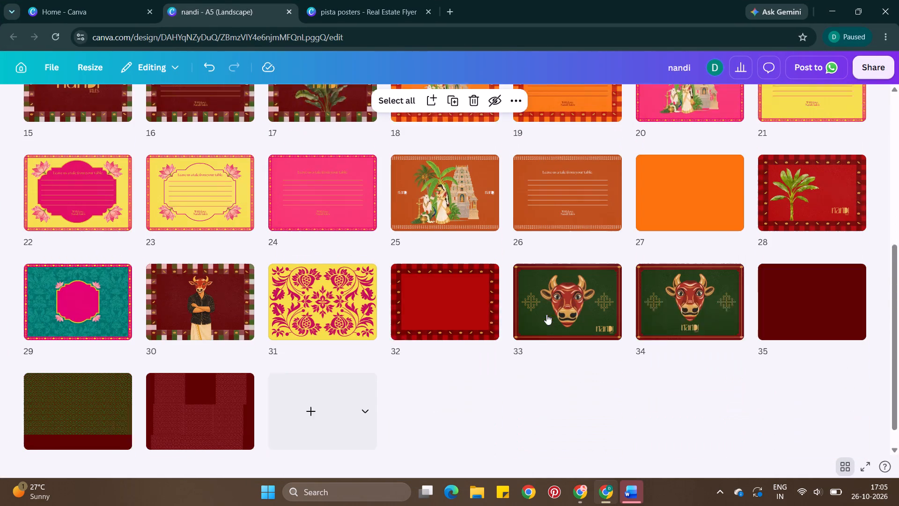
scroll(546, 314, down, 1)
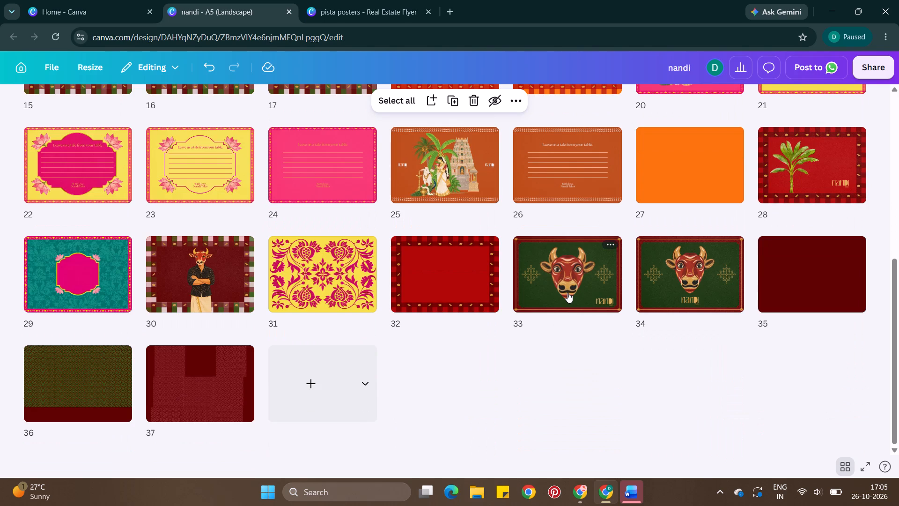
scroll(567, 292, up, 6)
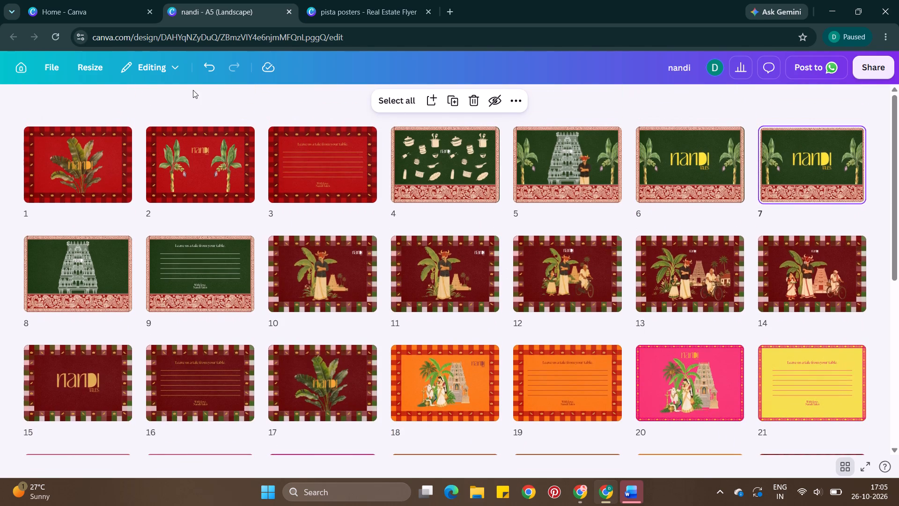
Browse the recent designs on the Canva home page and search for "nandi menu".
click(79, 4)
scroll(349, 386, down, 1)
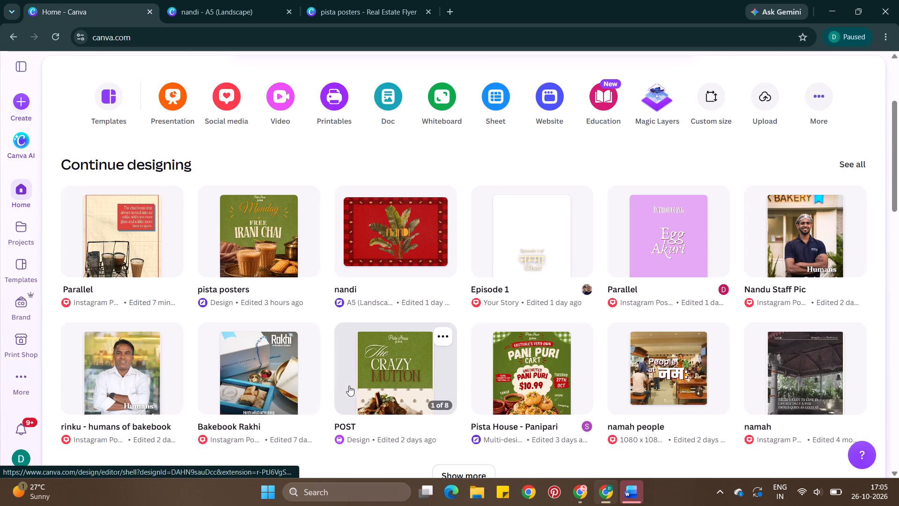
scroll(349, 386, down, 1)
click(475, 440)
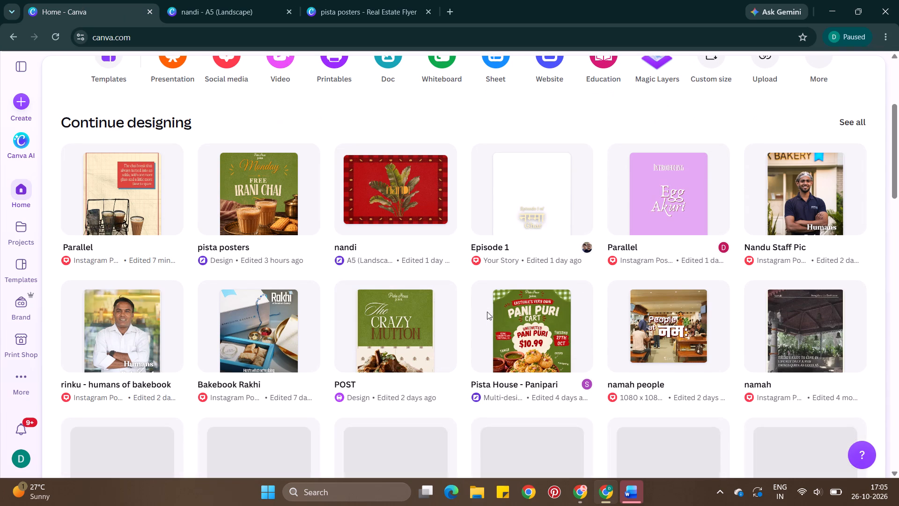
scroll(488, 363, down, 2)
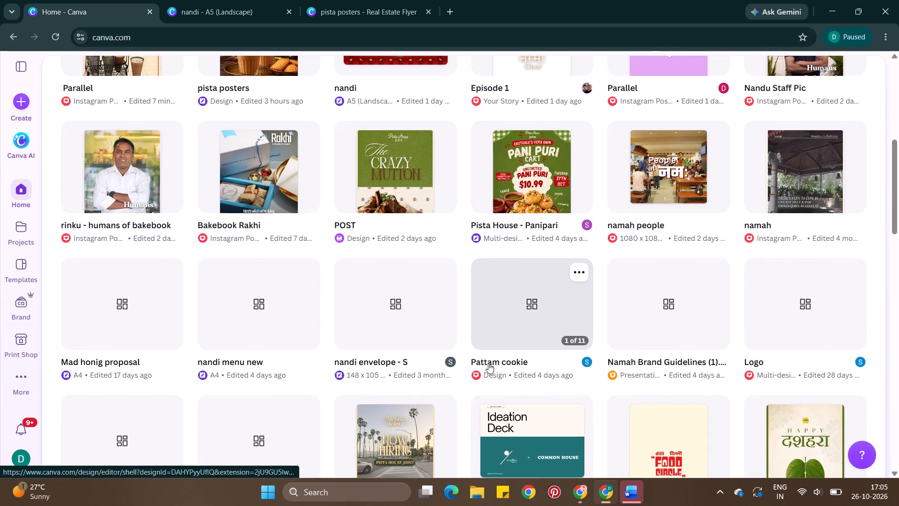
scroll(488, 363, up, 5)
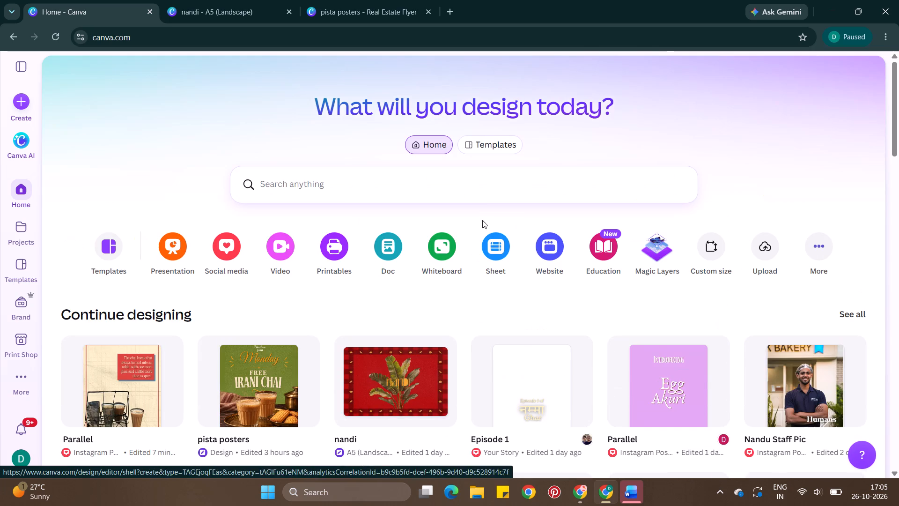
text(na)
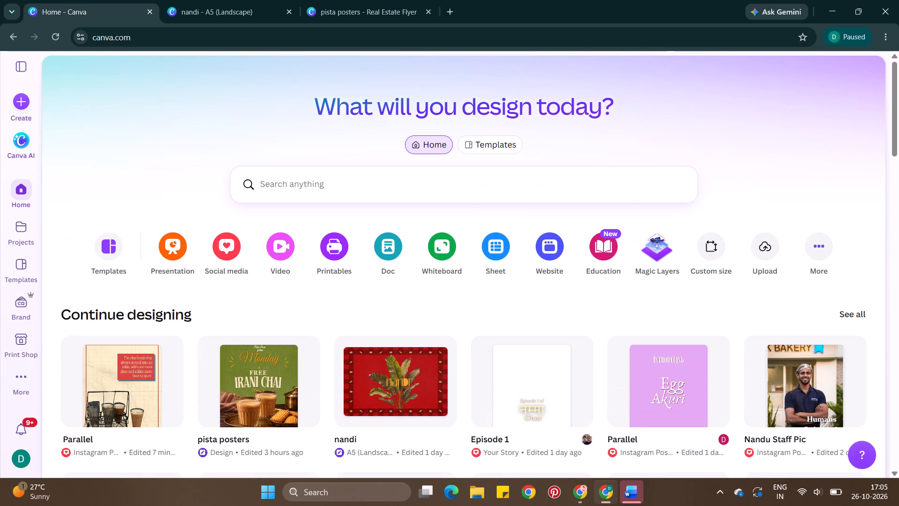
click(410, 185)
text(nandi)
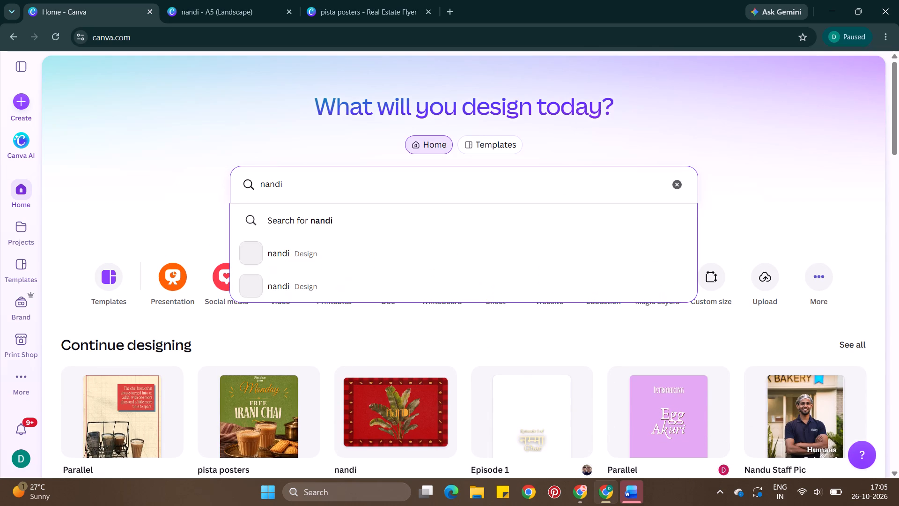
key(space)
text(menu)
key(Return)
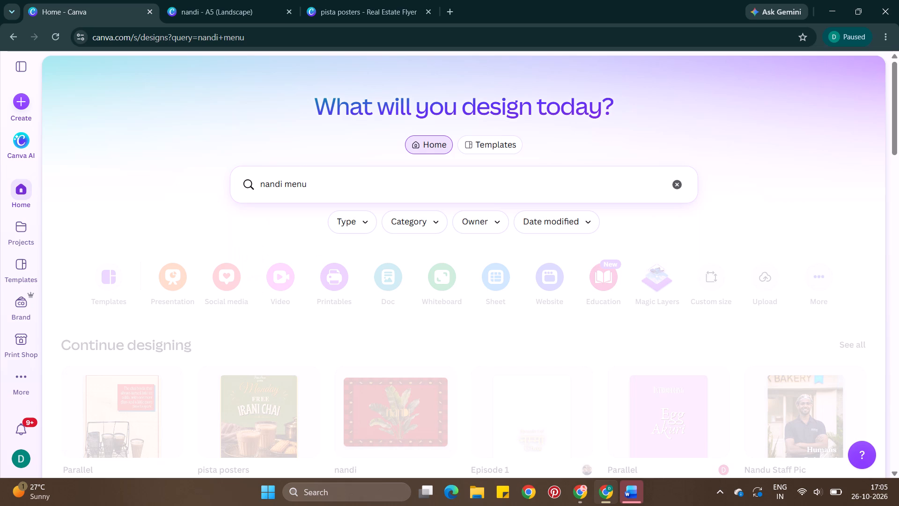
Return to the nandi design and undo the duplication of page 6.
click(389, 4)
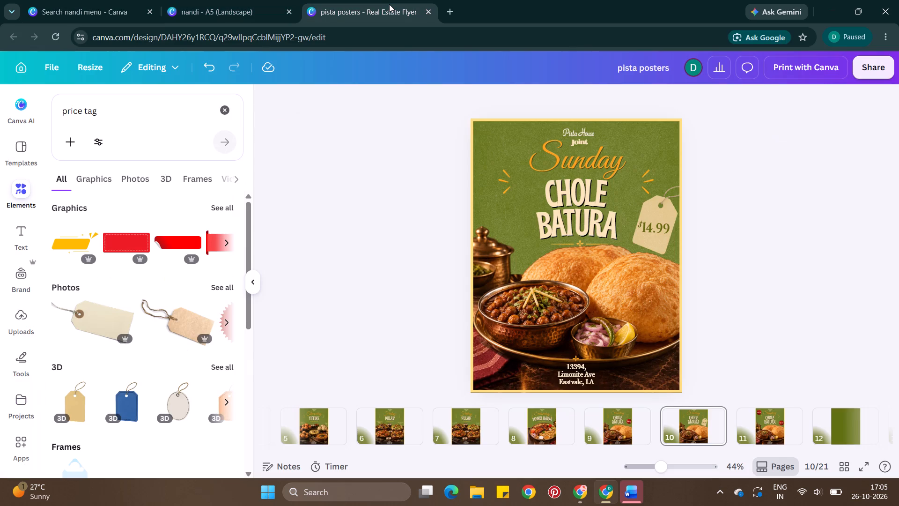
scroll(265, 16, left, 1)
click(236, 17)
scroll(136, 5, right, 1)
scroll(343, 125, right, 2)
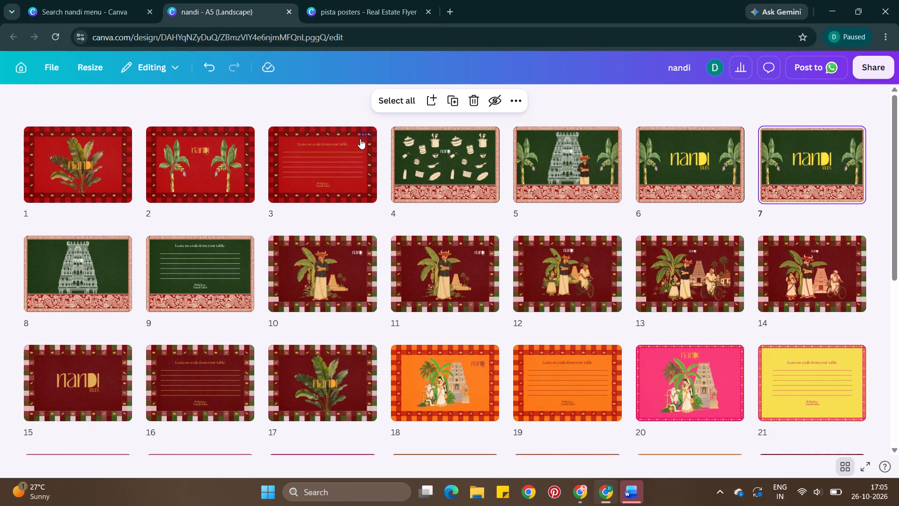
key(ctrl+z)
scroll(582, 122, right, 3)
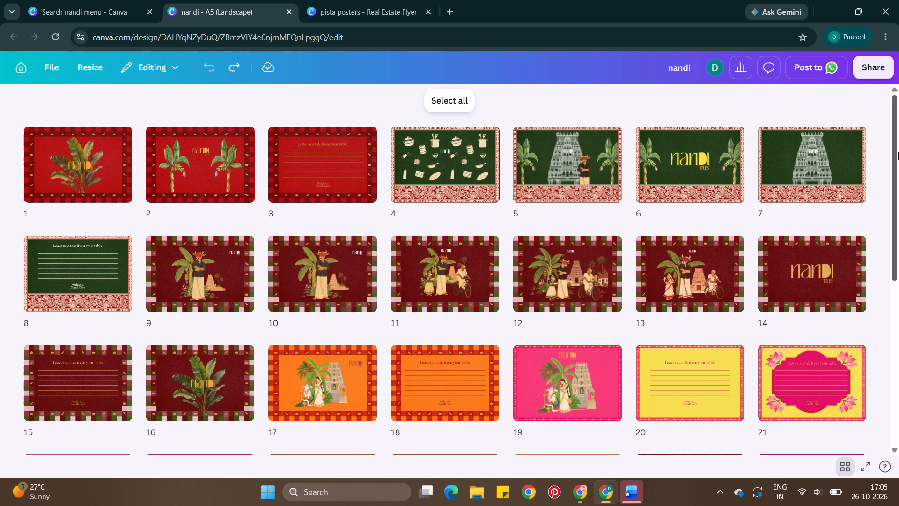
Open the Nandi Menu draft design from the "nandi menu" search results.
click(57, 0)
scroll(57, 0, right, 1)
click(169, 3)
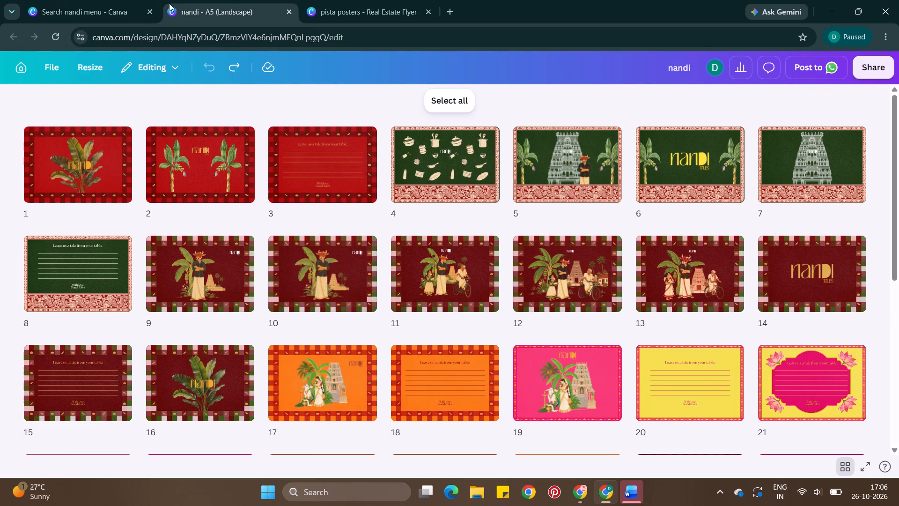
click(115, 8)
scroll(479, 426, down, 1)
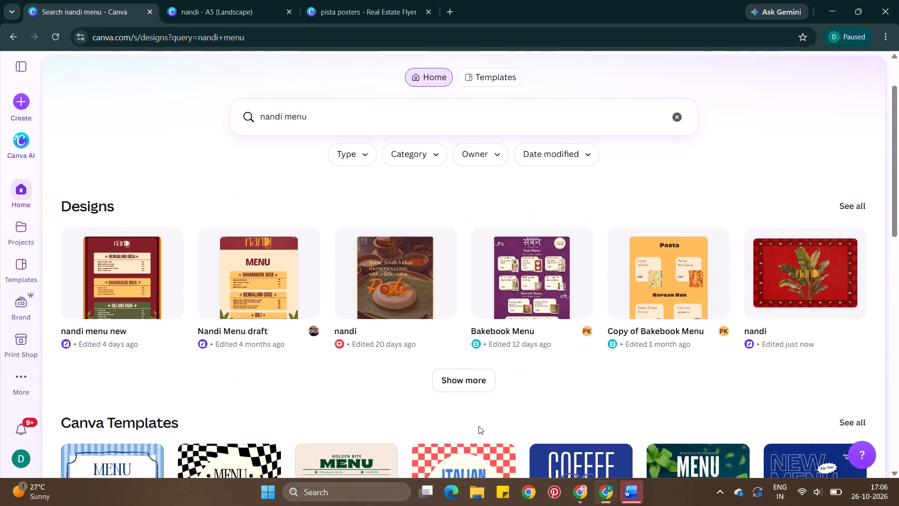
click(224, 289)
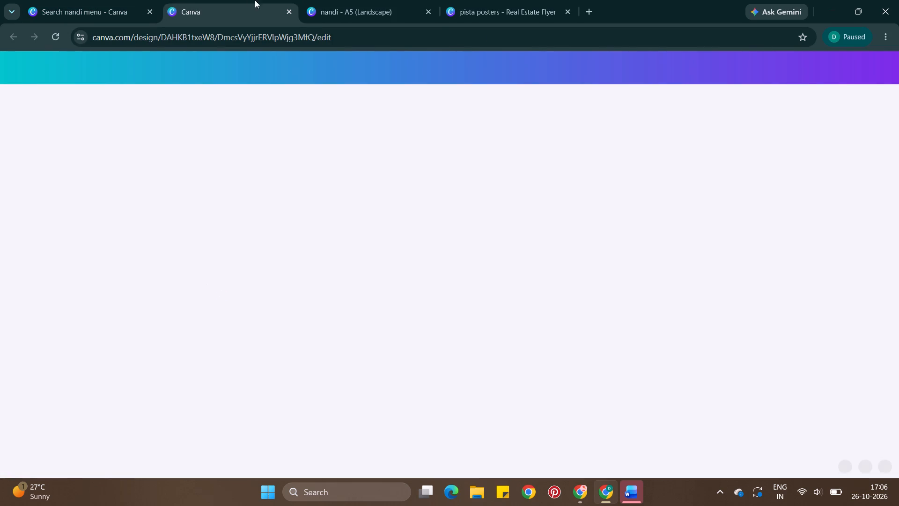
Duplicate page 8, the green lined "Leave us a tale" page, in the nandi design.
click(374, 0)
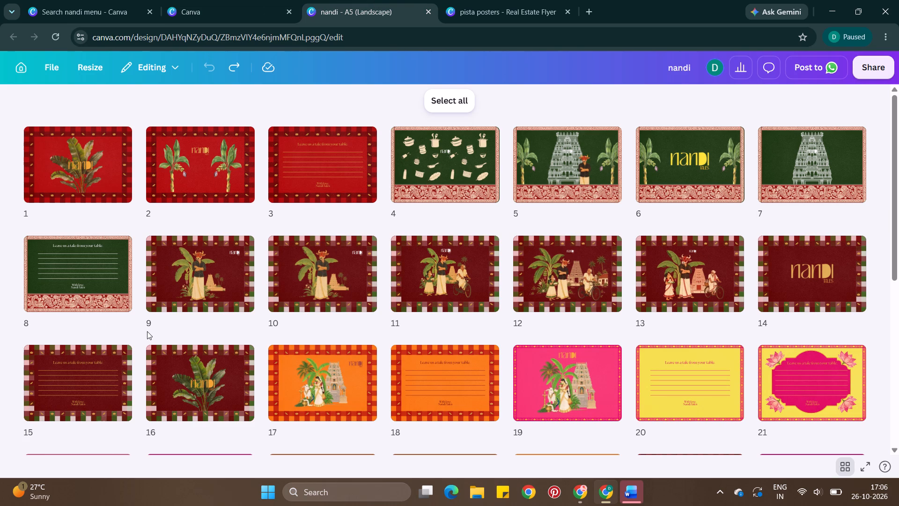
click(92, 291)
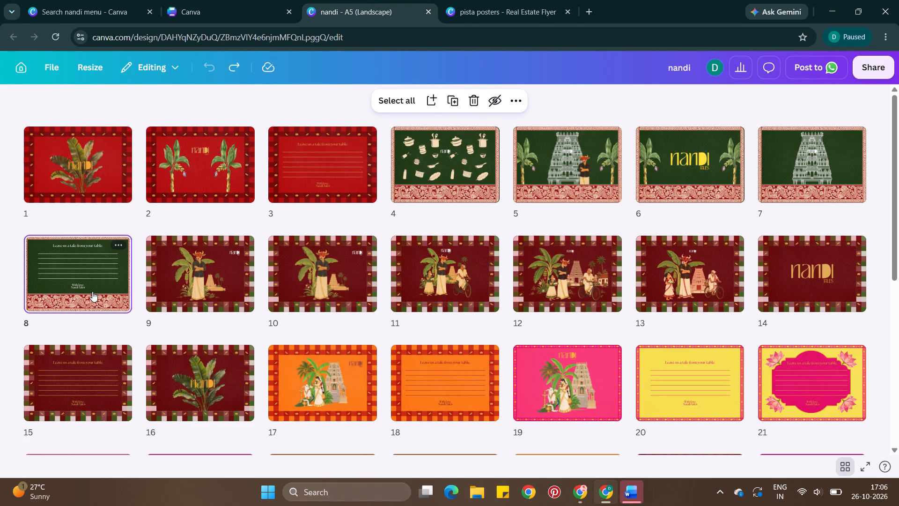
key(ctrl+d)
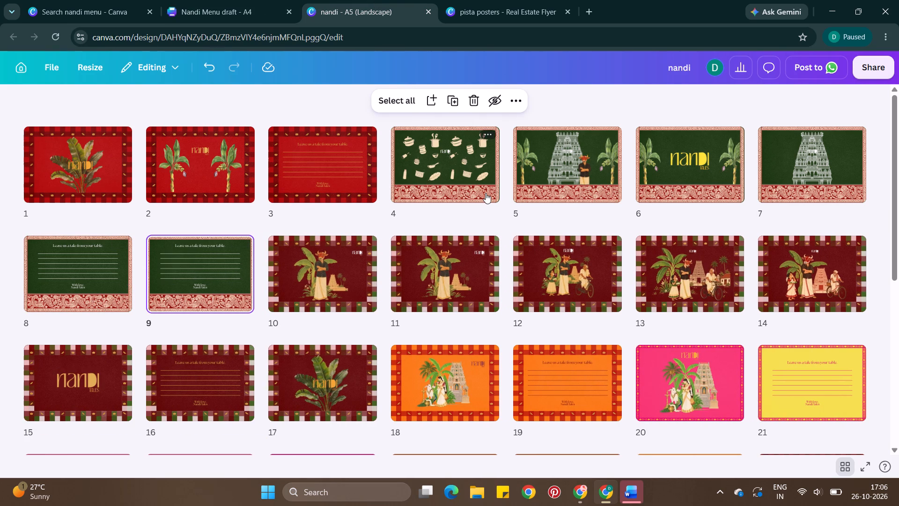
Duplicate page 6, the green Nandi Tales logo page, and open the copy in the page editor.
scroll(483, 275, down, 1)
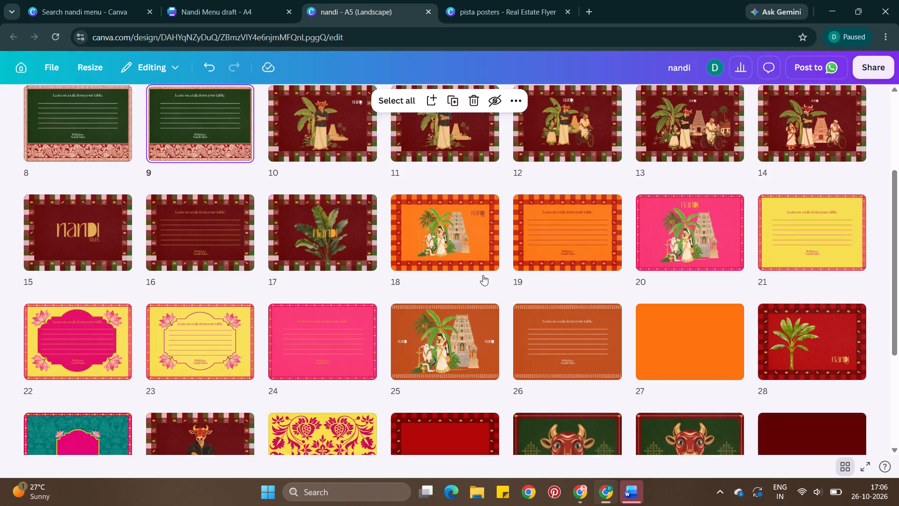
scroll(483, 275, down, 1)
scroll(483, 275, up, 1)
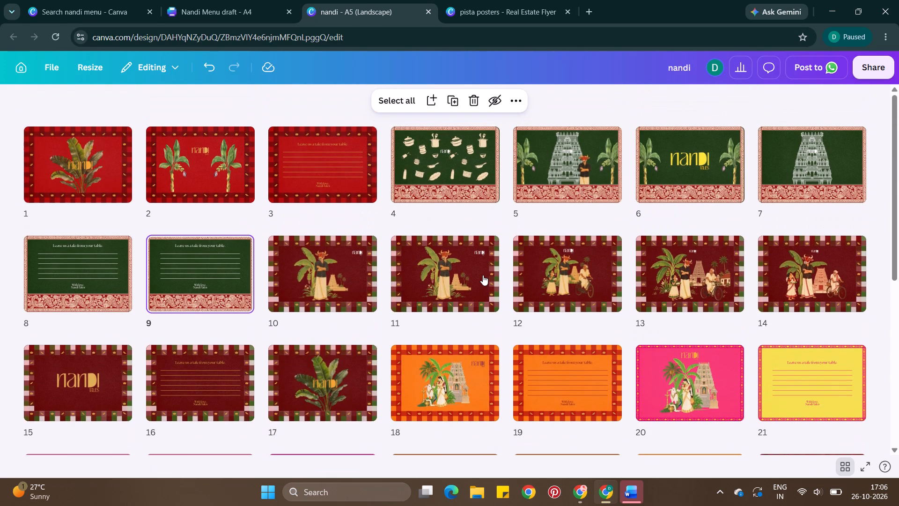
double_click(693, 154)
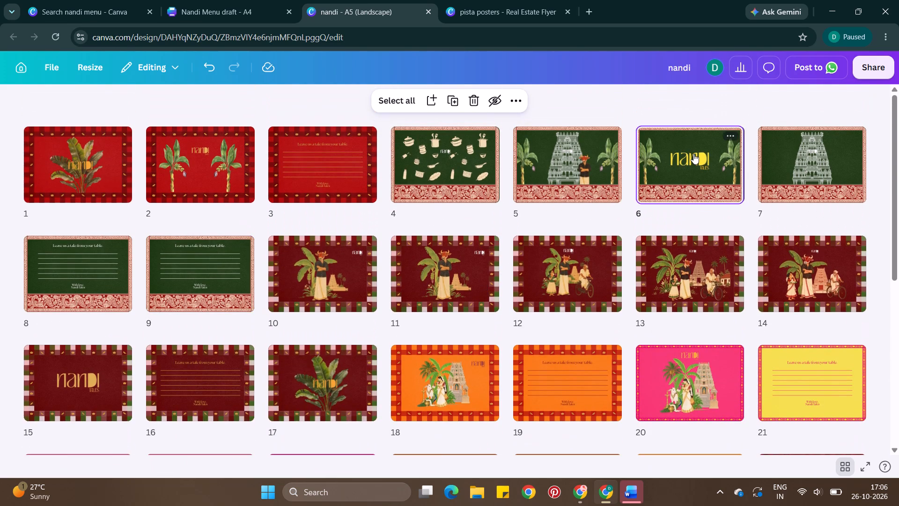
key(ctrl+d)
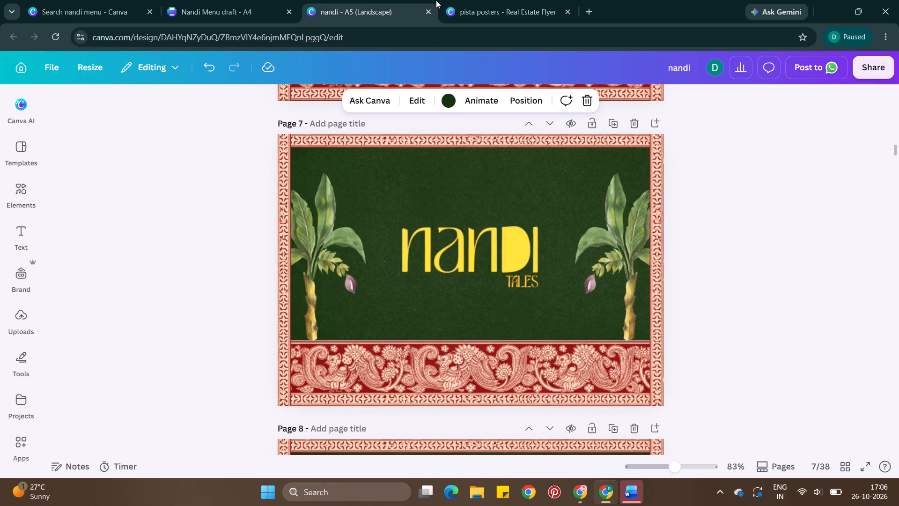
Copy the green plant graphic in the lower-left corner of page 1 of the Nandi Menu draft.
click(436, 0)
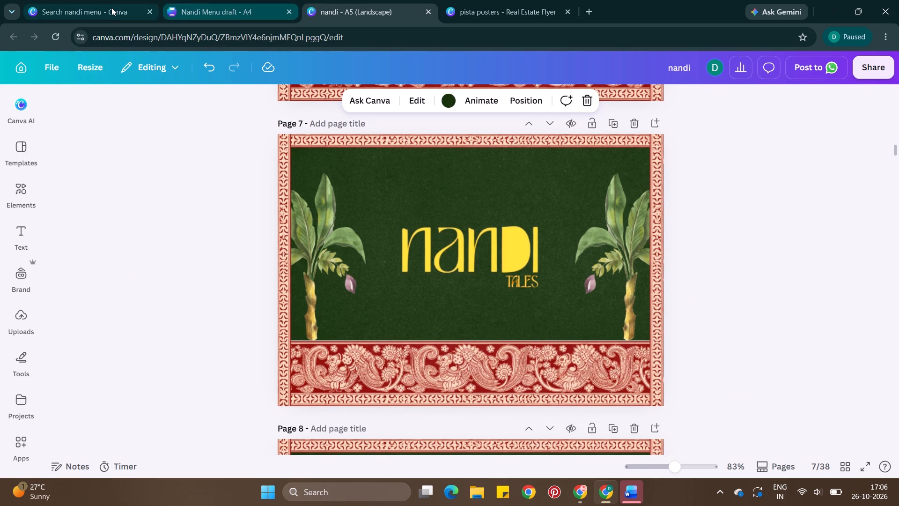
scroll(198, 0, right, 1)
click(208, 0)
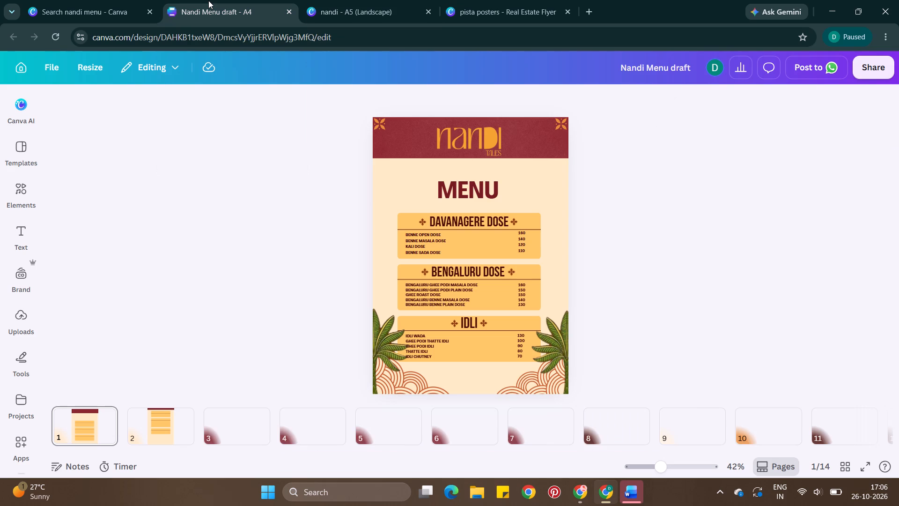
click(380, 338)
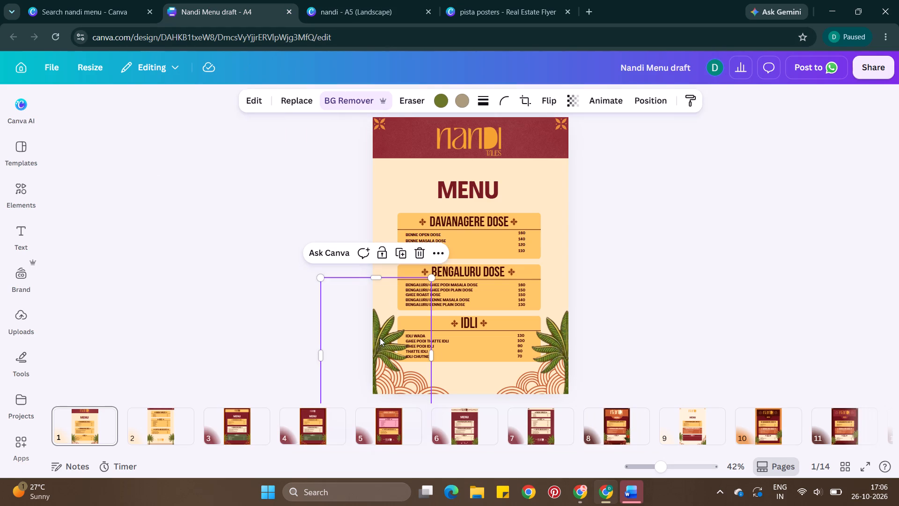
key(ctrl+c)
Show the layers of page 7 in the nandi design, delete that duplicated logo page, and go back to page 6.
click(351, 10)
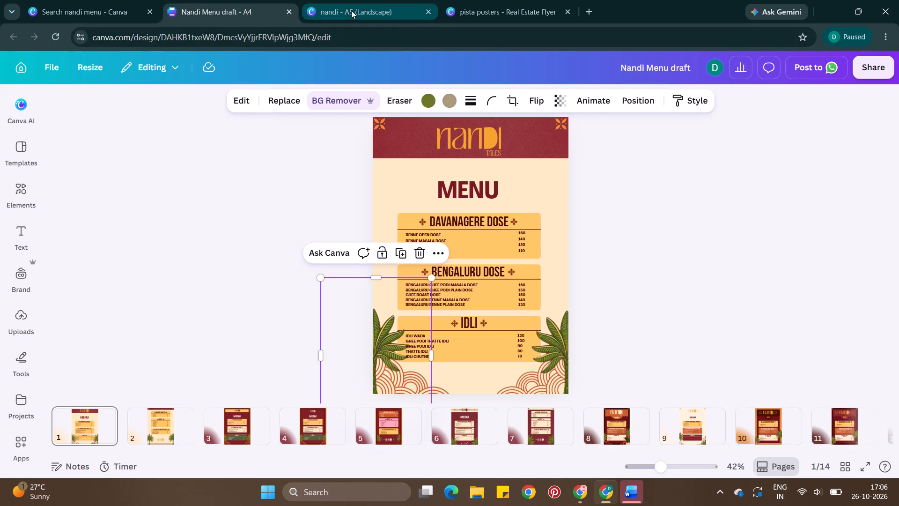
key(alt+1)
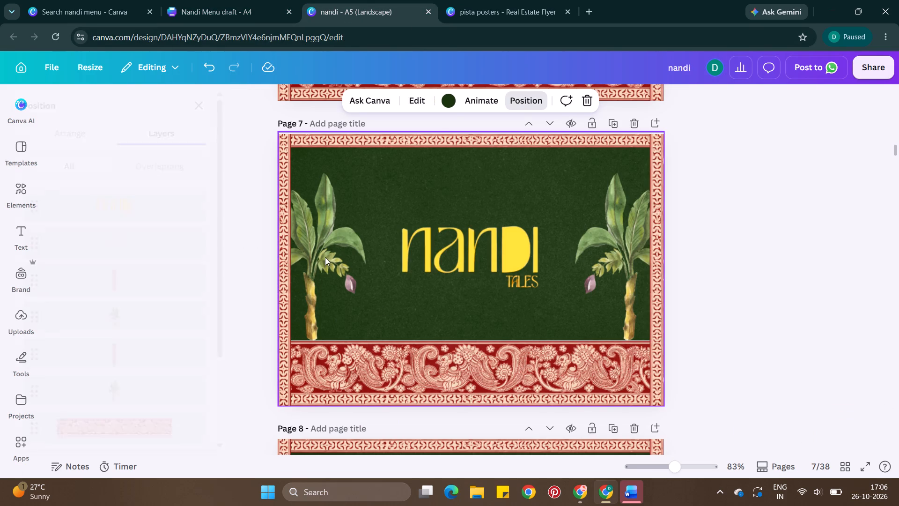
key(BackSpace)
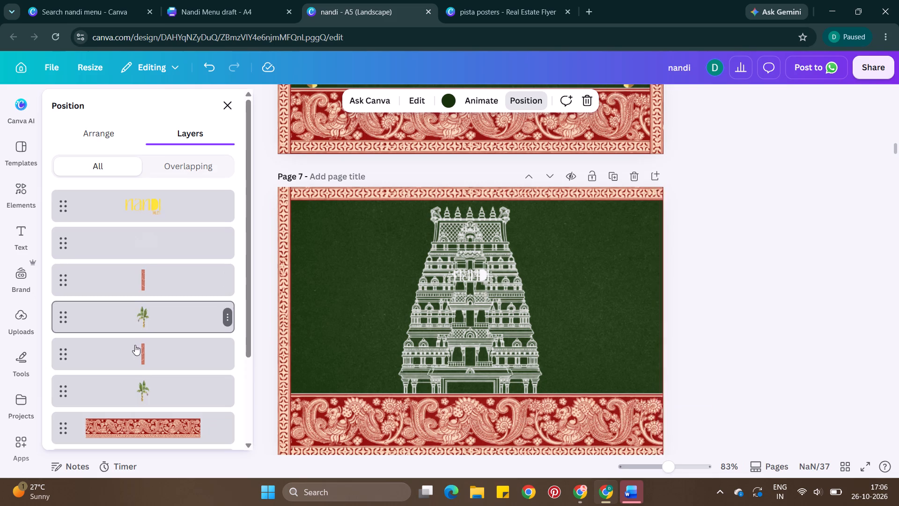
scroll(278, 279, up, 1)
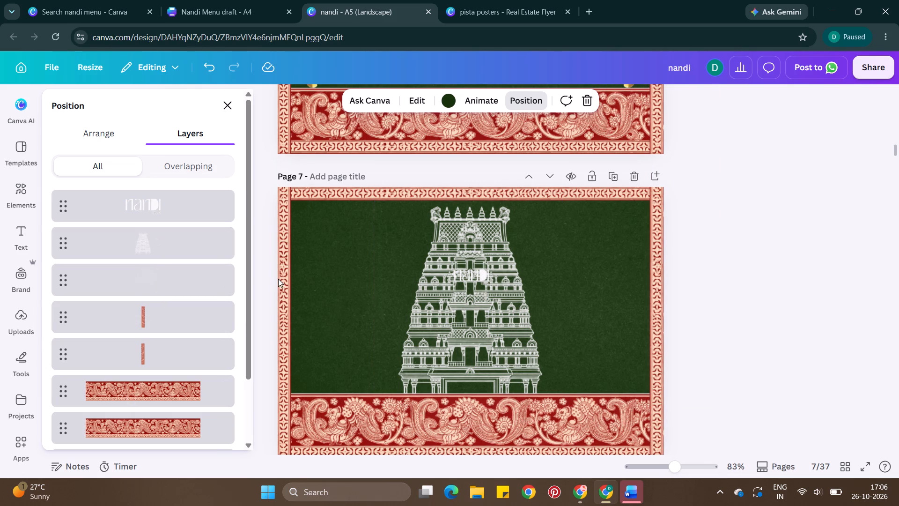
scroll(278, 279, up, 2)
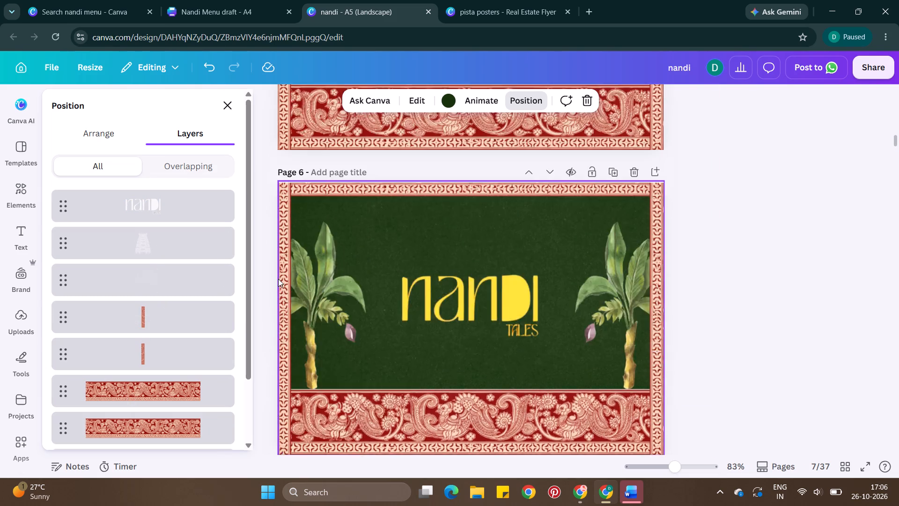
Undo the deletion of the duplicated green Nandi Tales logo page in the nandi design.
scroll(278, 279, up, 1)
scroll(278, 279, down, 1)
key(z)
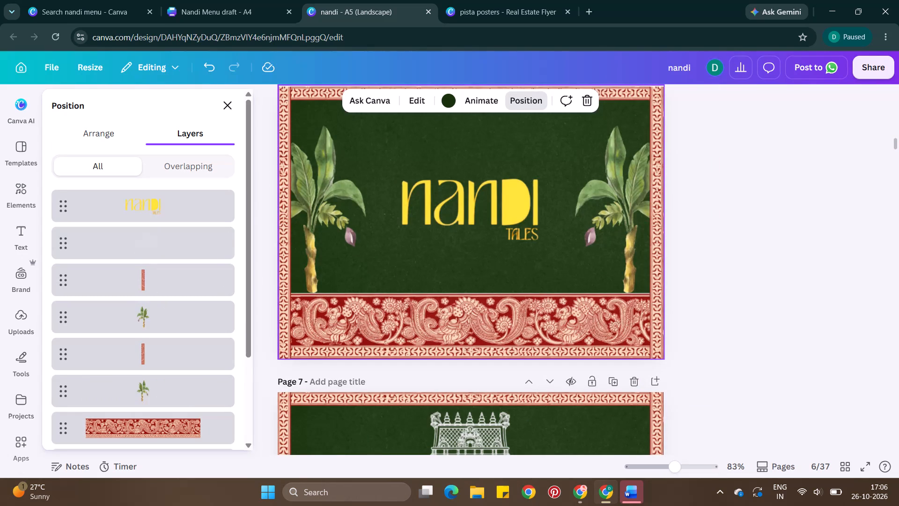
click(205, 61)
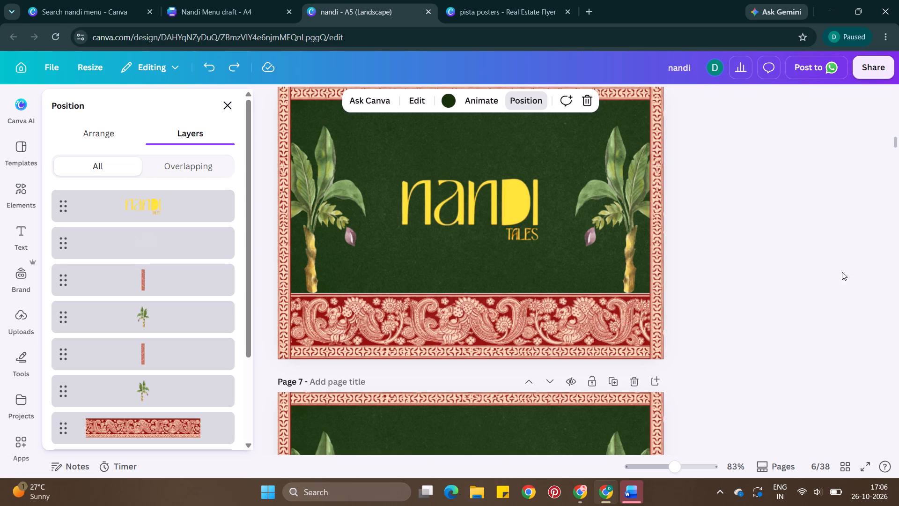
Open page 6 for editing, show its layers and delete the two banana plants flanking the Nandi Tales logo.
click(854, 462)
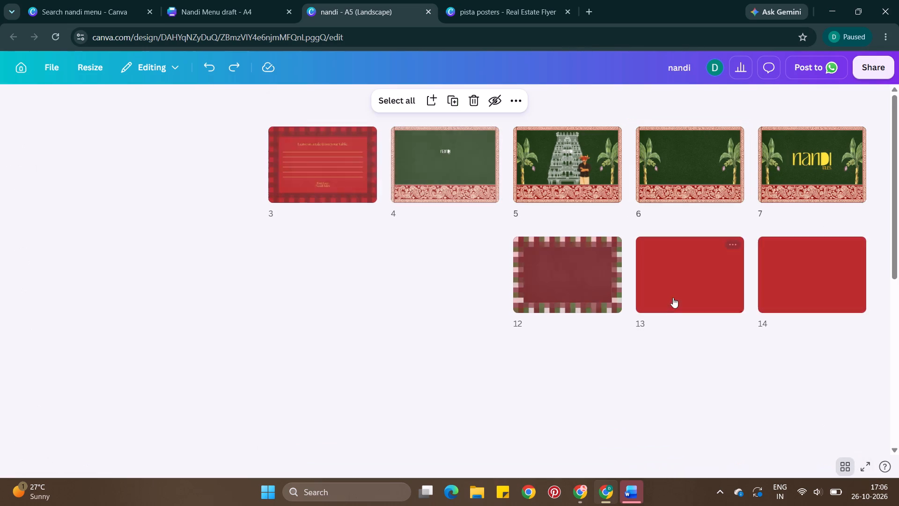
double_click(692, 160)
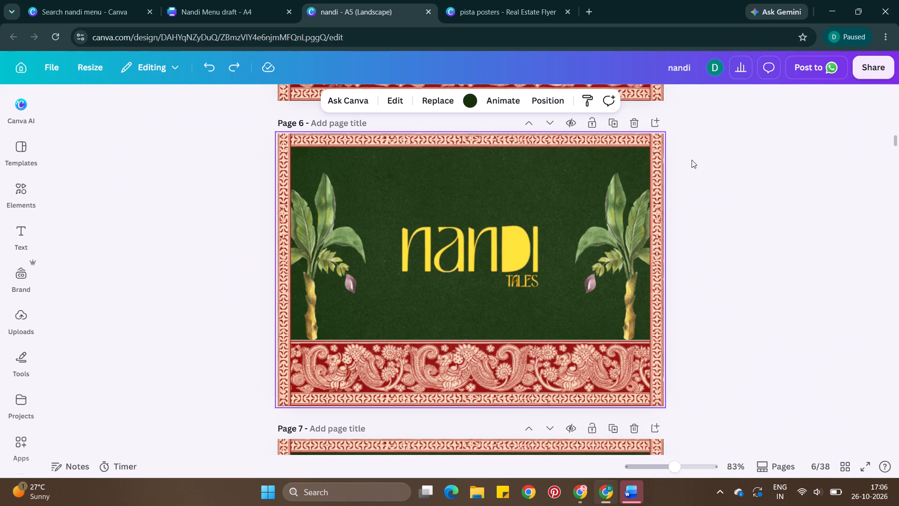
key(alt+1)
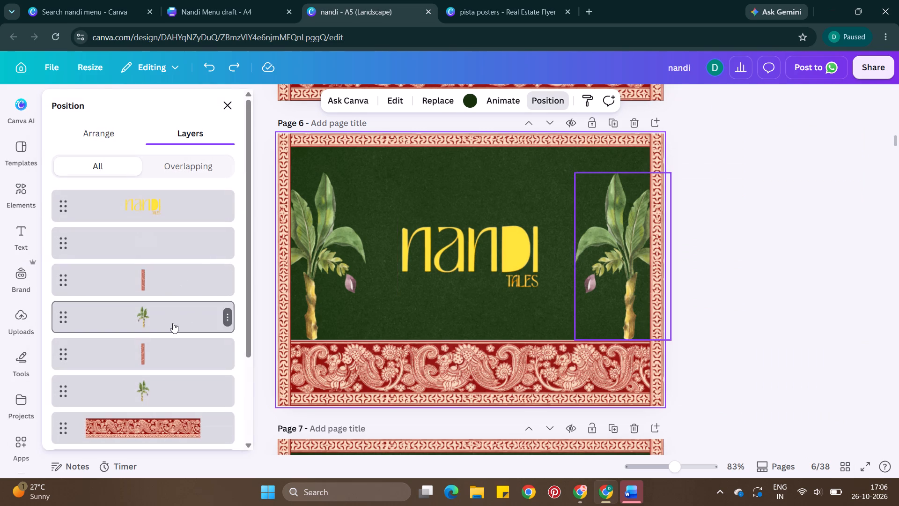
click(172, 323)
key(BackSpace)
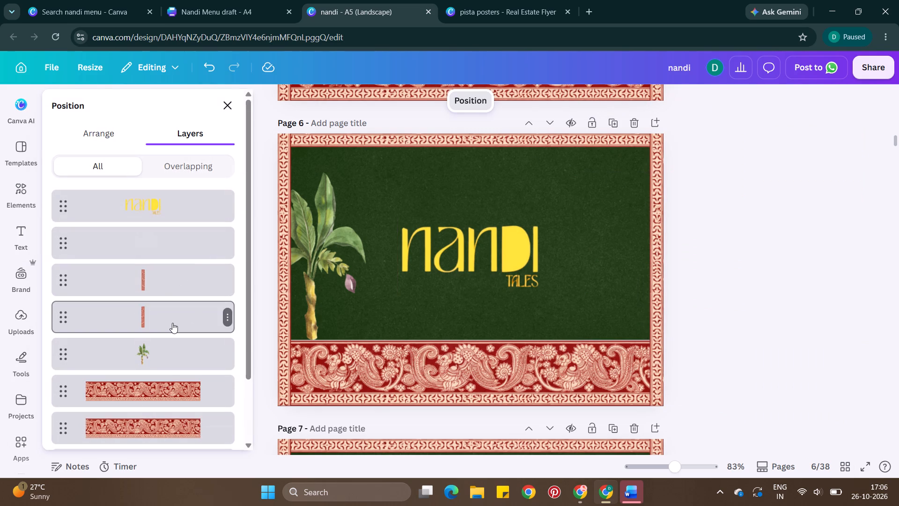
click(157, 359)
key(BackSpace)
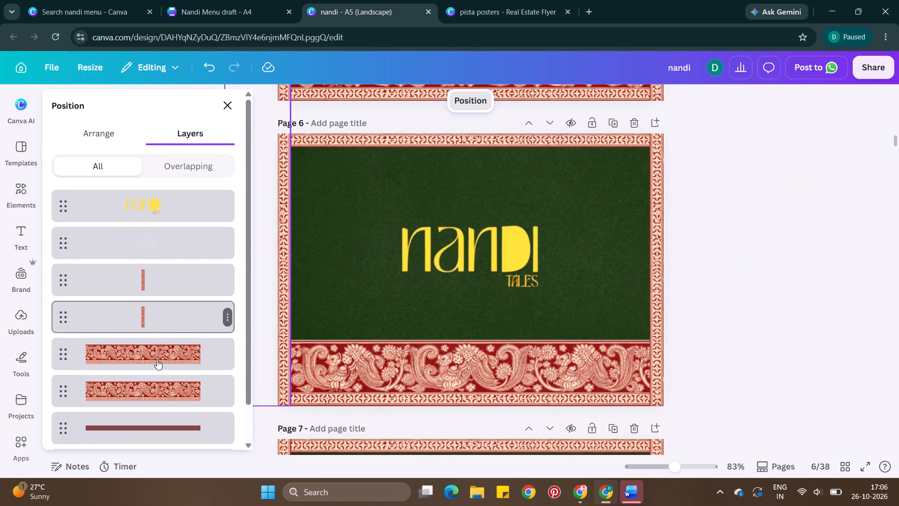
Paste the copied palm onto page 6, enlarge it slightly and stand it on the bottom border at the page's left edge.
key(ctrl+v)
drag(379, 309, 306, 299)
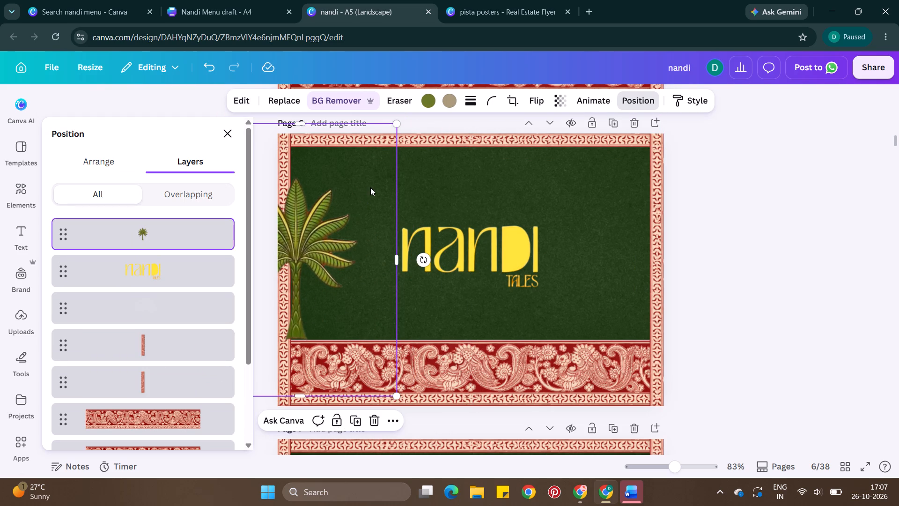
drag(398, 121, 458, 107)
drag(409, 156, 391, 163)
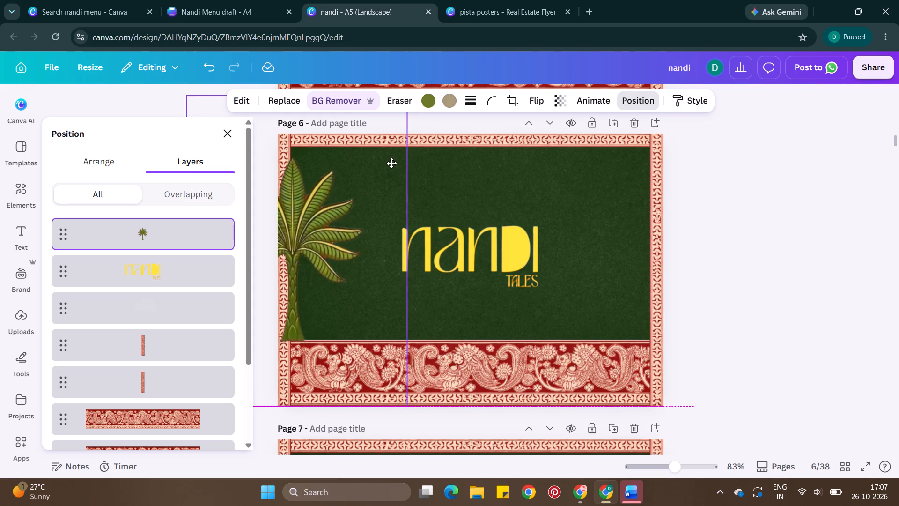
drag(391, 163, 392, 163)
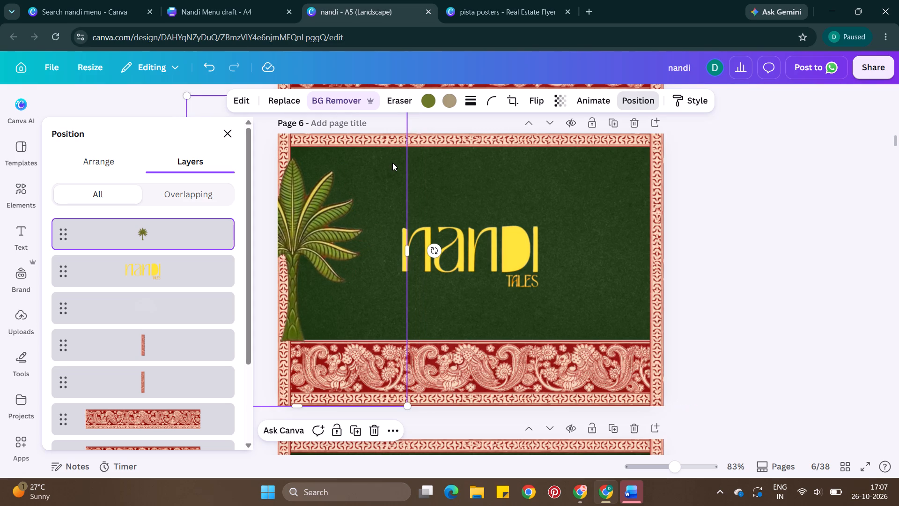
Duplicate the palm on page 6 and place the copy at the page's right edge, level with the first palm.
click(355, 436)
click(369, 280)
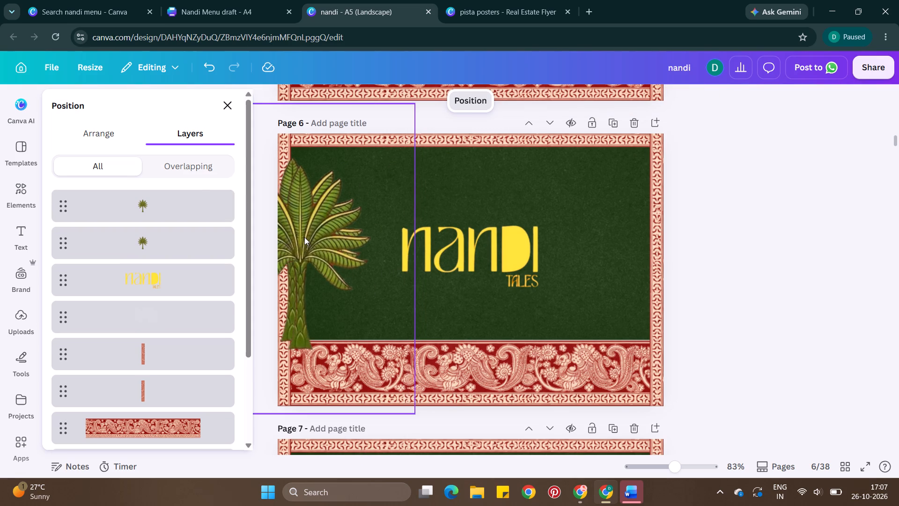
drag(304, 237, 648, 228)
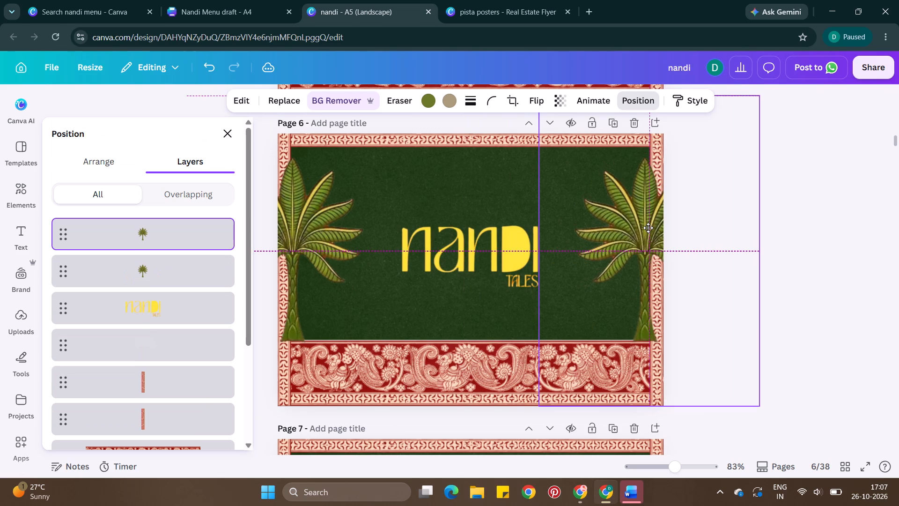
drag(648, 228, 654, 227)
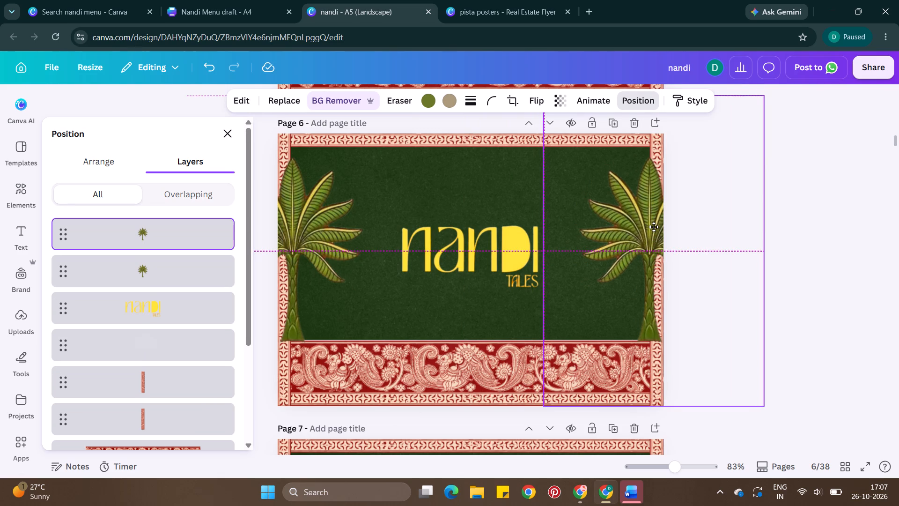
drag(654, 227, 654, 227)
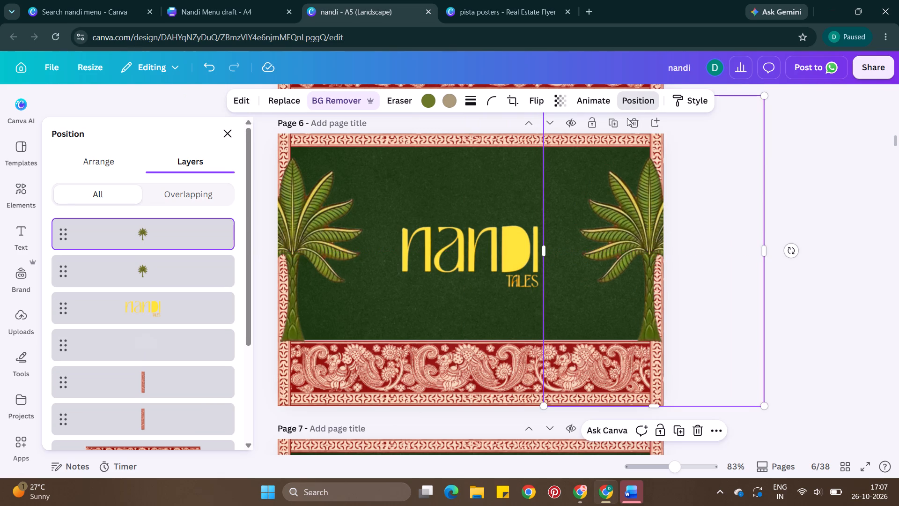
Send both palms on page 6 behind the patterned red border.
click(874, 153)
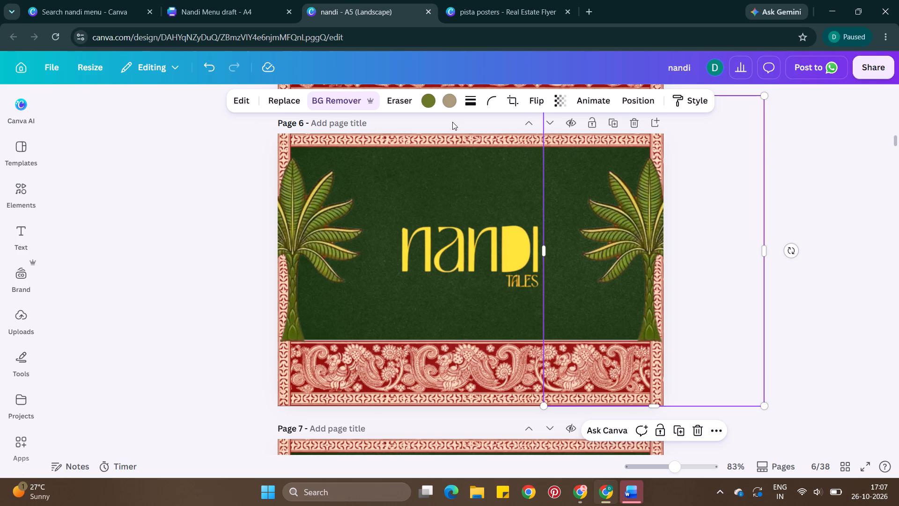
click(452, 122)
key(alt+1)
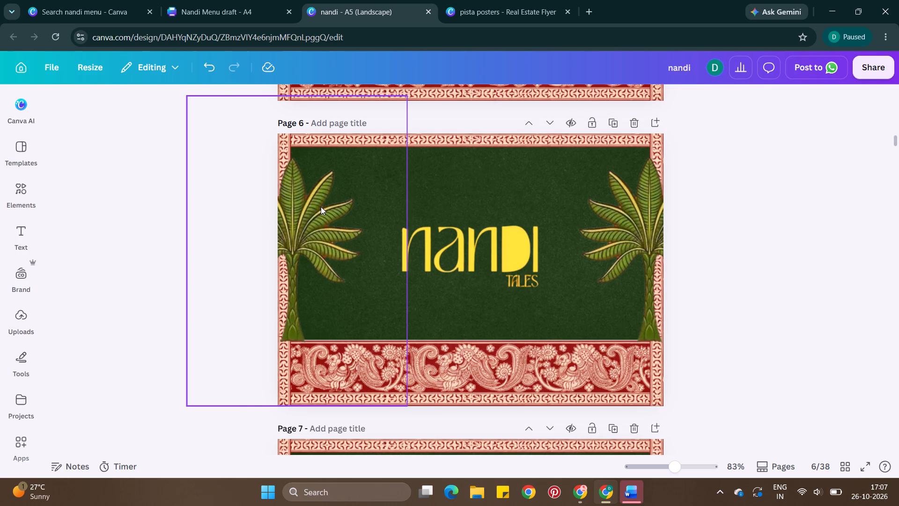
click(151, 232)
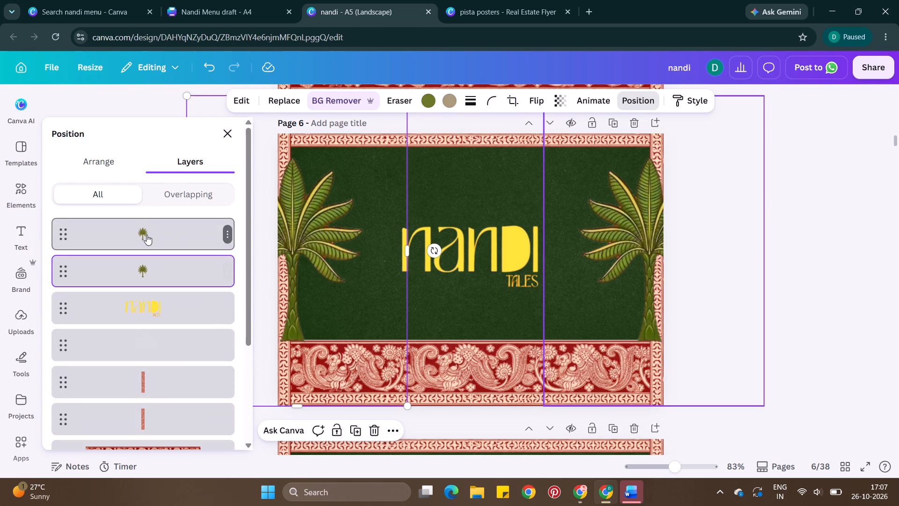
ctrl+click(147, 235)
key(ctrl+alt+bracketleft)
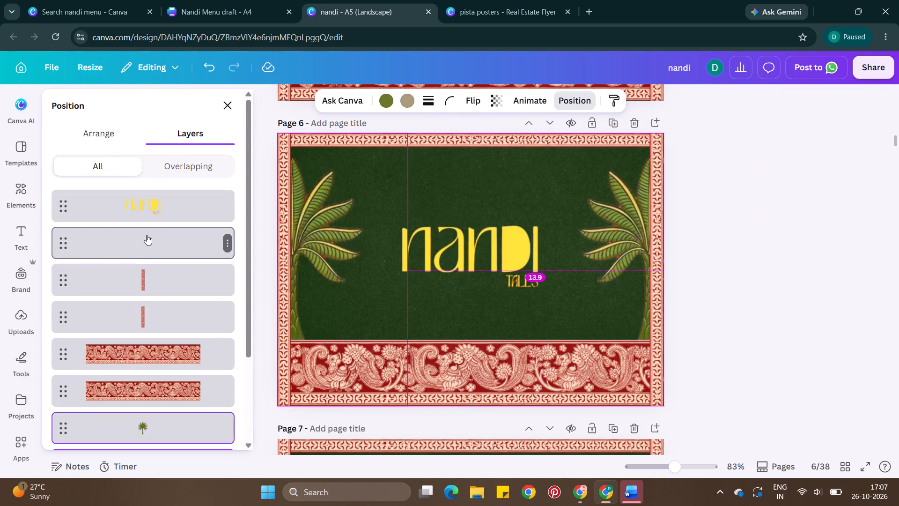
Apply the Cherry duotone filter to the page 6 Nandi Tales logo and sample the border's dark red as its highlight colour.
click(136, 192)
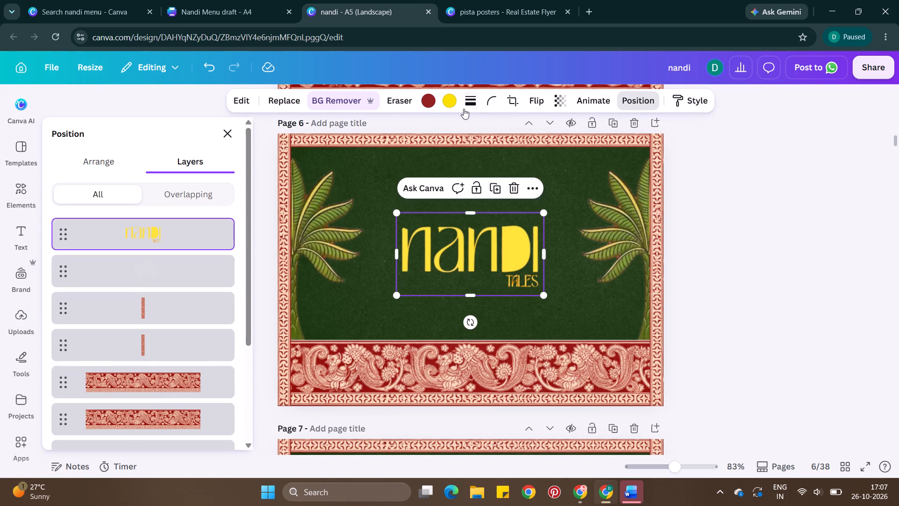
click(230, 99)
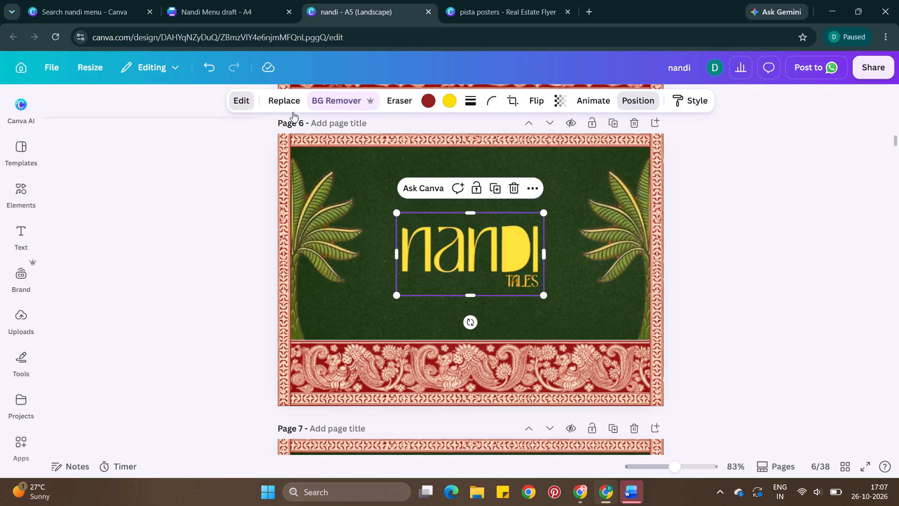
scroll(224, 317, down, 4)
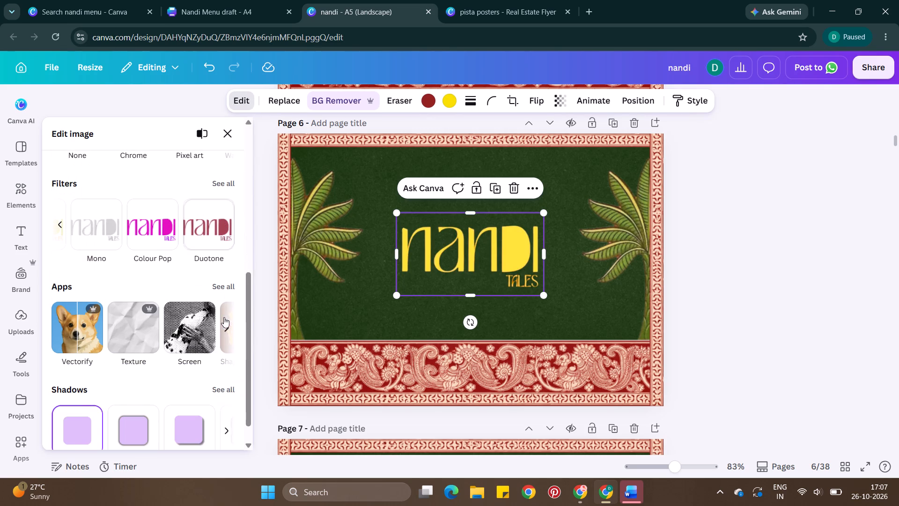
scroll(224, 317, down, 1)
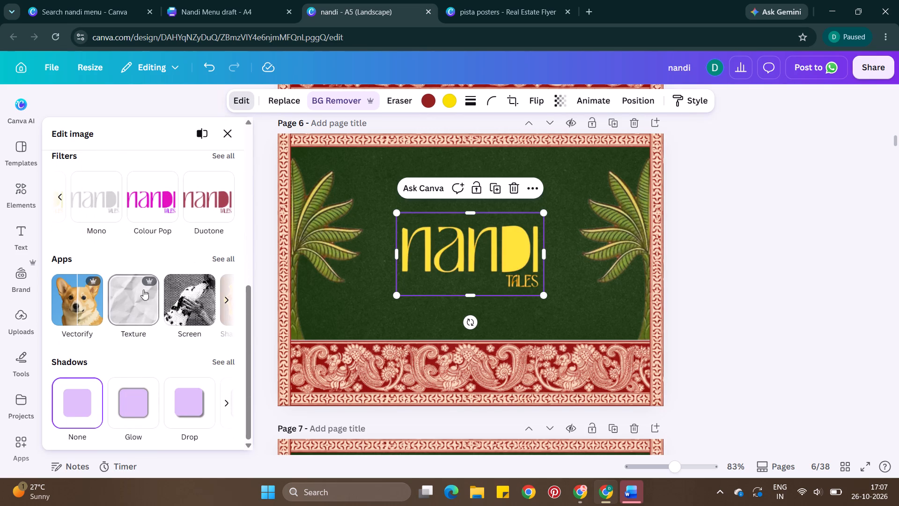
scroll(154, 286, down, 3)
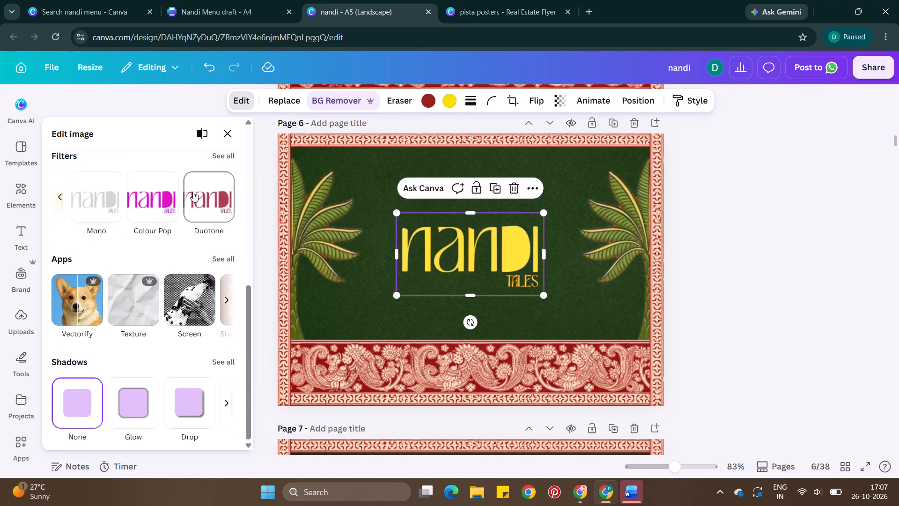
click(193, 192)
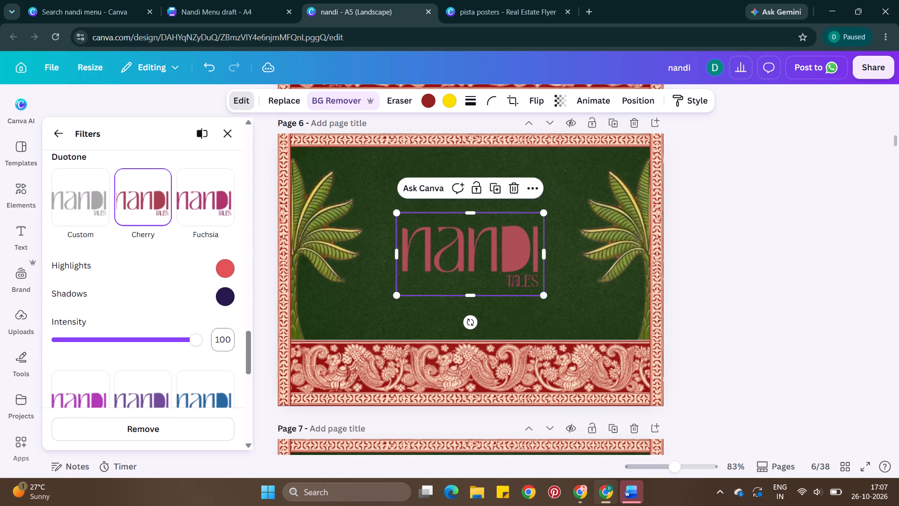
click(224, 272)
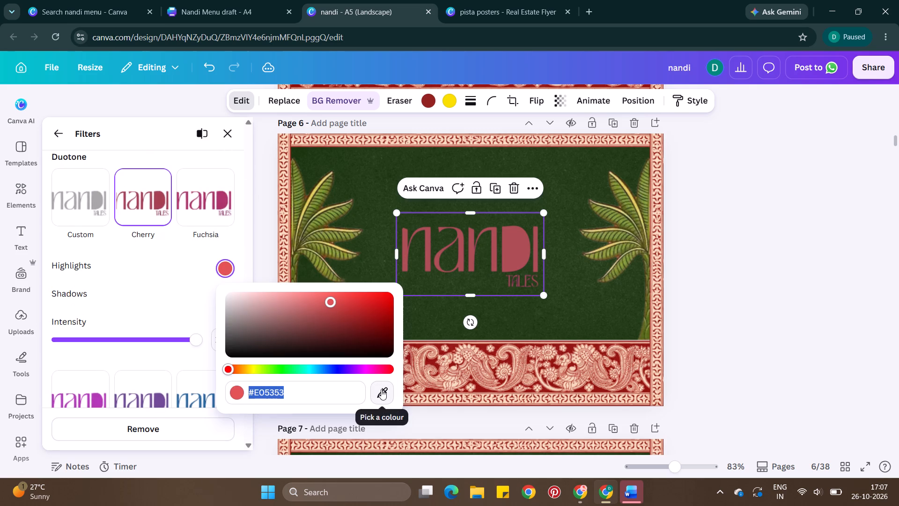
click(381, 389)
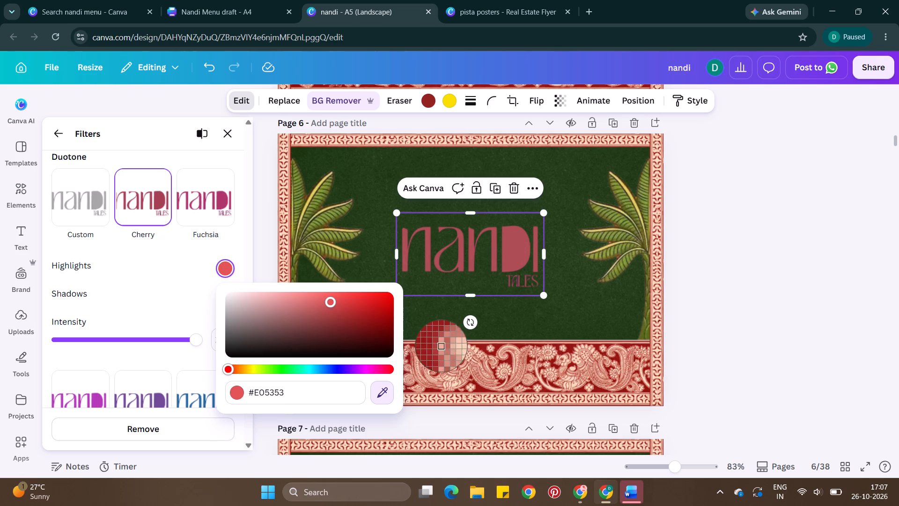
click(437, 346)
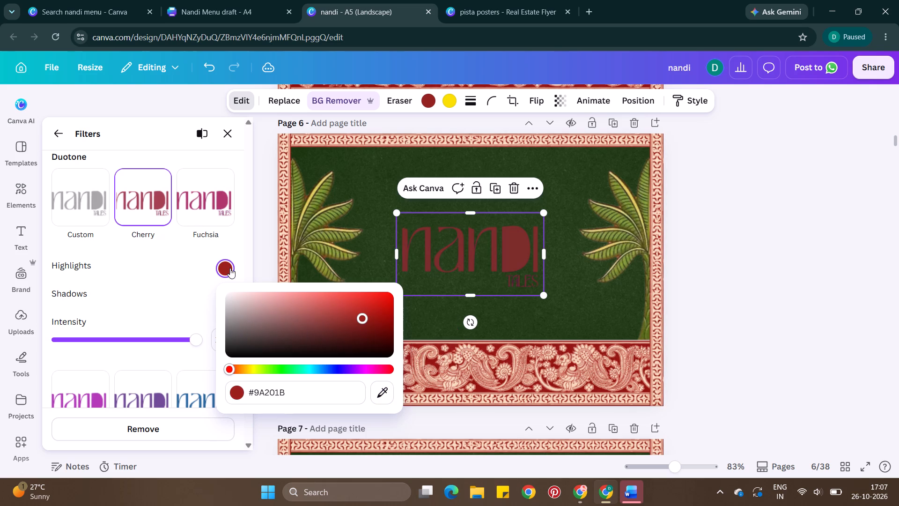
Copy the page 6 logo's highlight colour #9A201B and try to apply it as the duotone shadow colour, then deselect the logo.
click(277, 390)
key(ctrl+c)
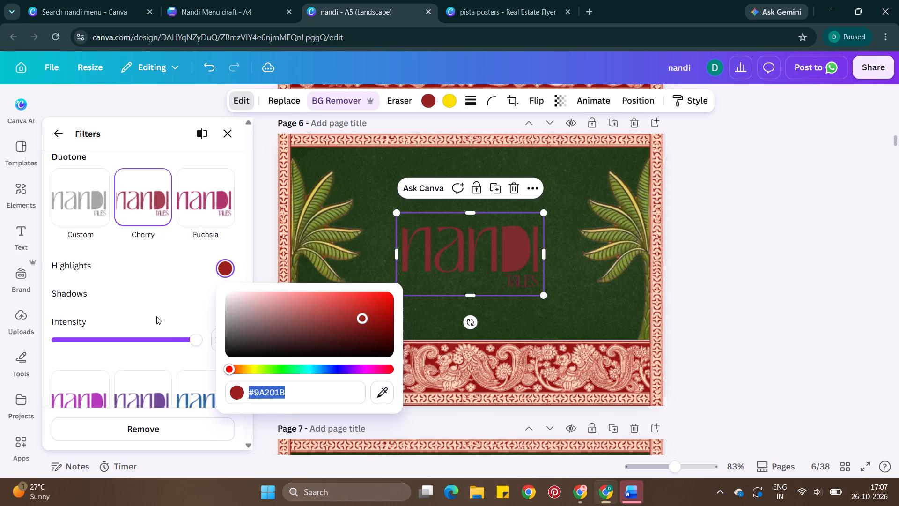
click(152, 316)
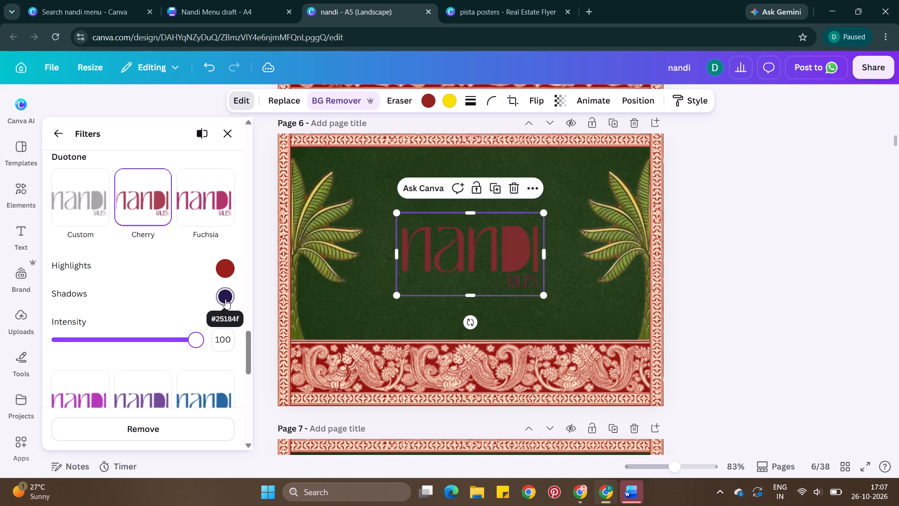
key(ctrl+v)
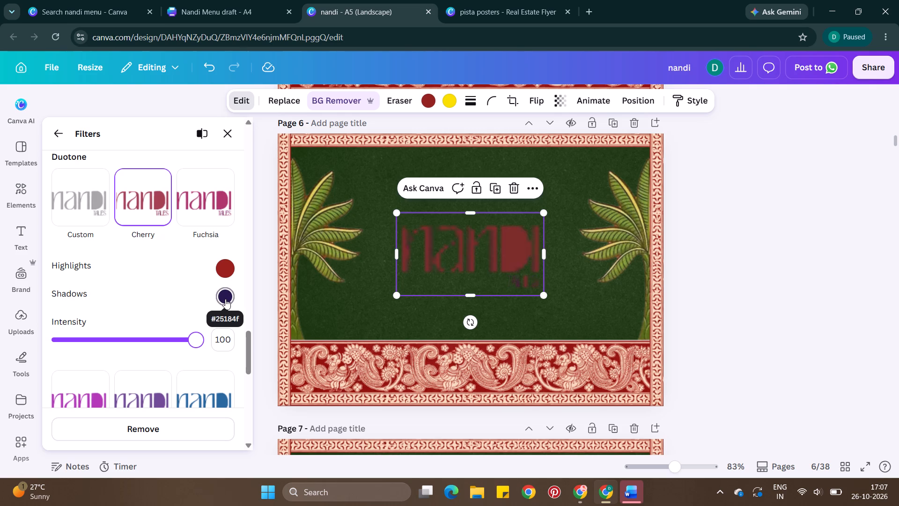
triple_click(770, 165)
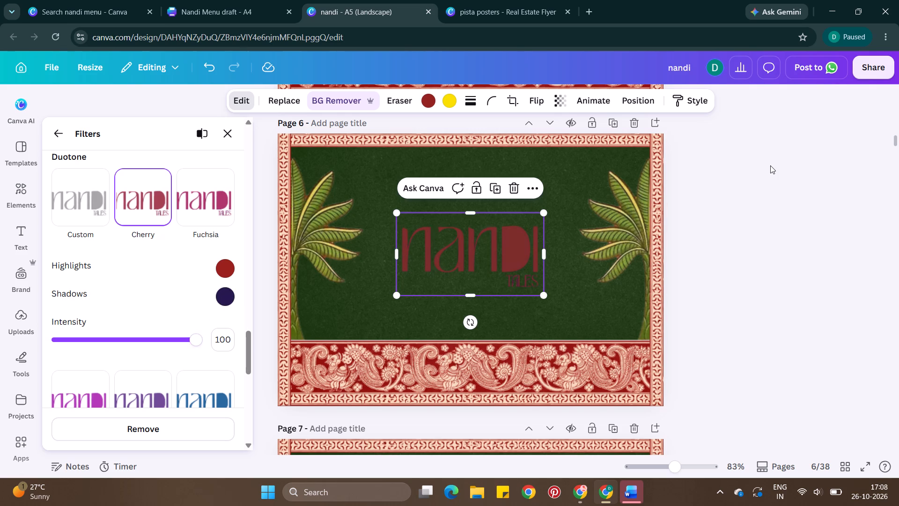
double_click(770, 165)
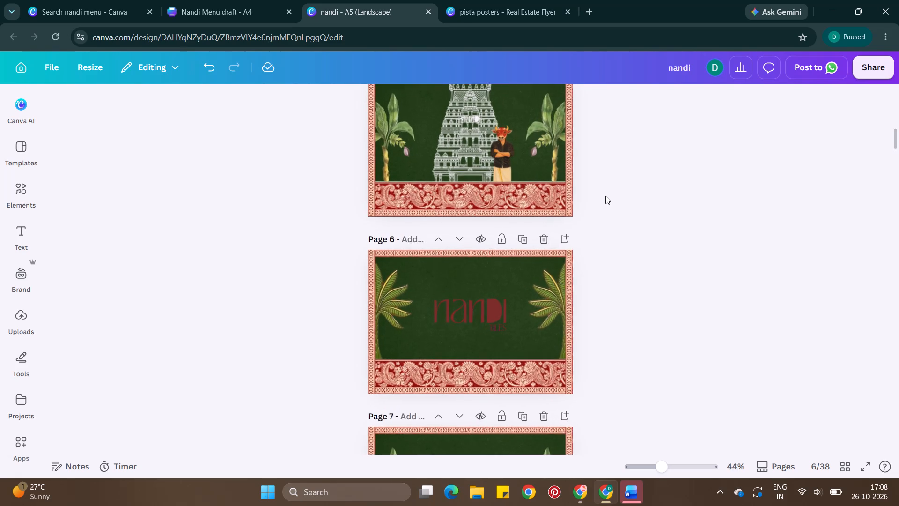
Duplicate page 6 with its two palms and dark red logo.
scroll(605, 196, down, 3)
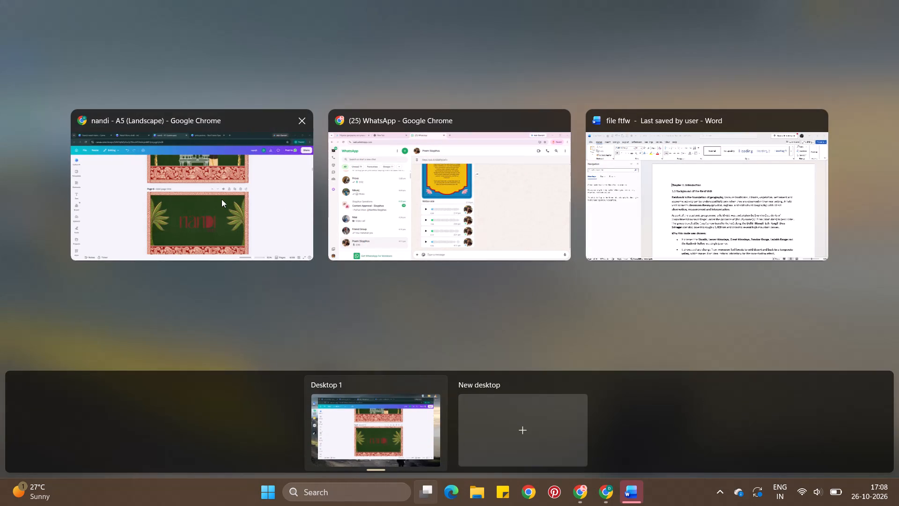
double_click(317, 218)
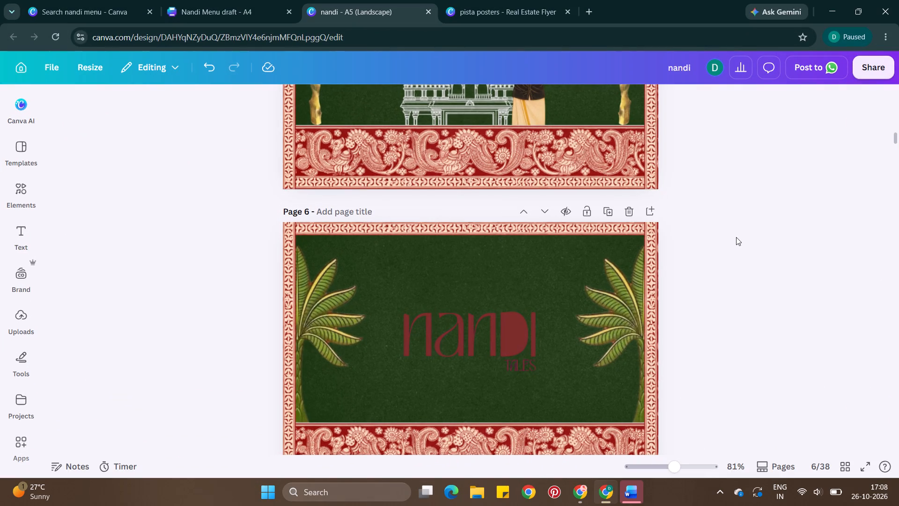
click(736, 237)
scroll(736, 237, down, 2)
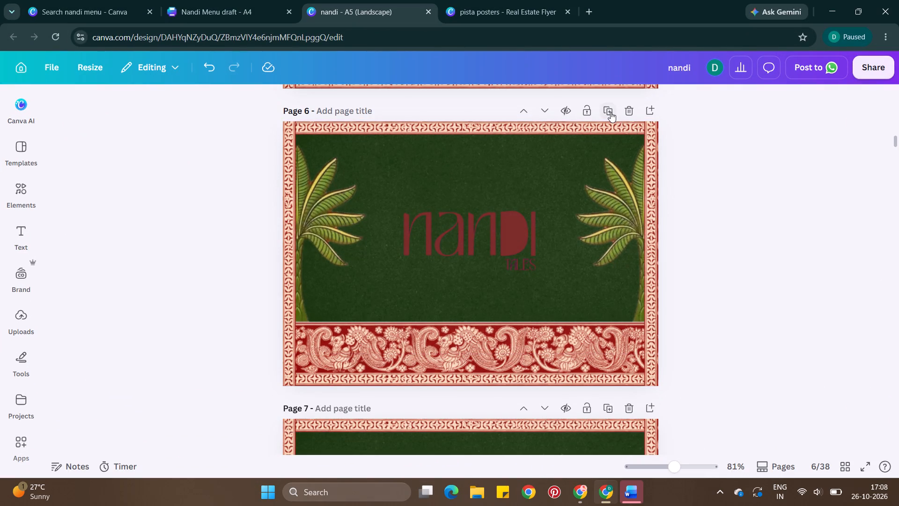
click(611, 112)
Set the transparency of the yellow Nandi Tales logo on page 8 to 84.
scroll(678, 271, down, 3)
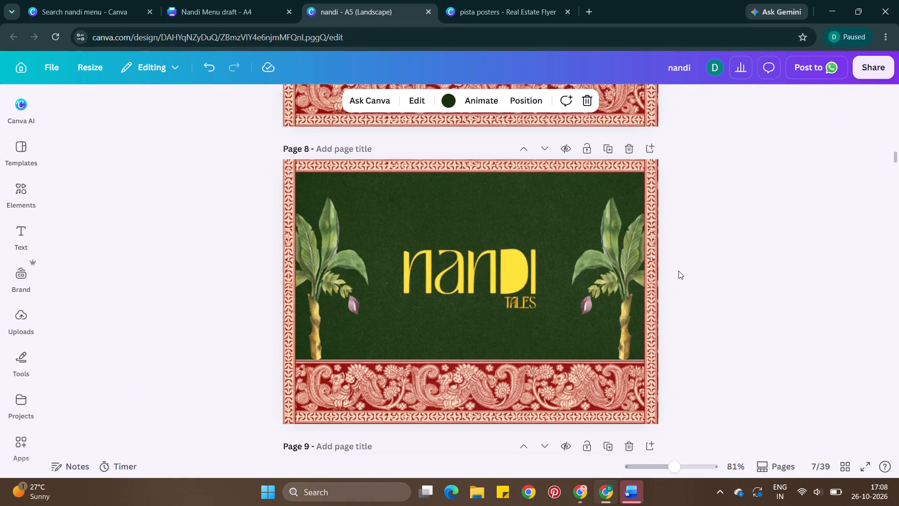
scroll(678, 271, down, 1)
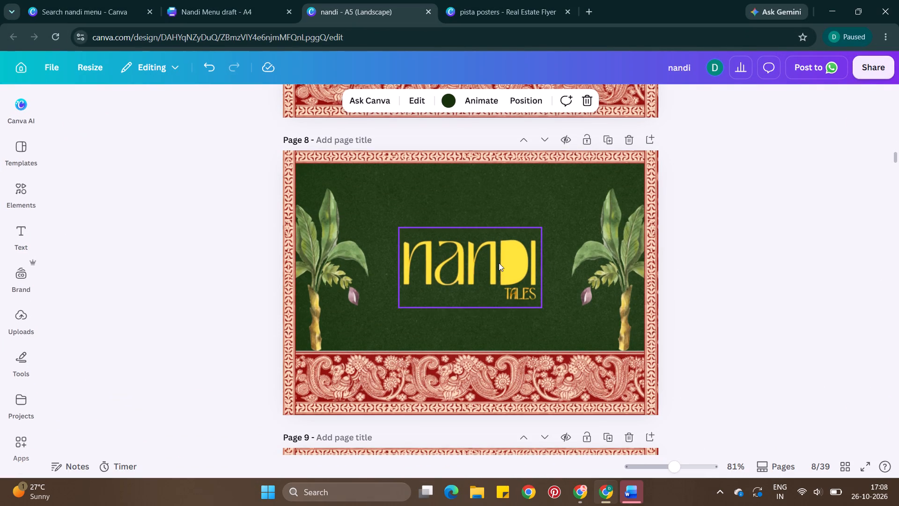
click(499, 263)
click(564, 102)
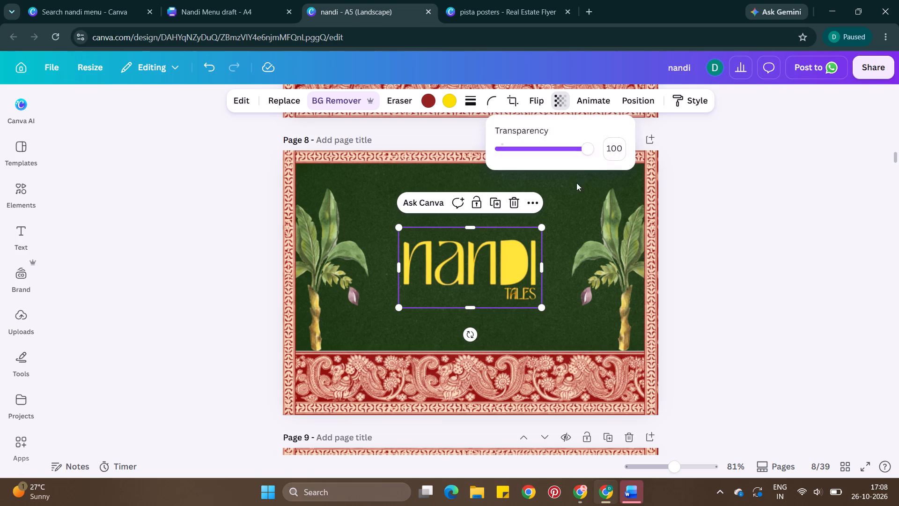
drag(591, 154, 575, 155)
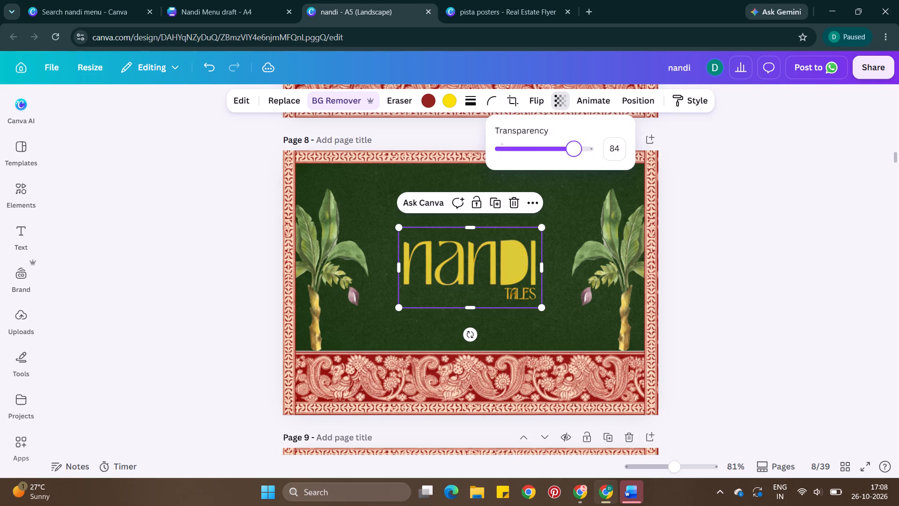
Make the yellow Nandi Tales logo on page 8 slightly more opaque.
drag(575, 155, 582, 157)
triple_click(748, 164)
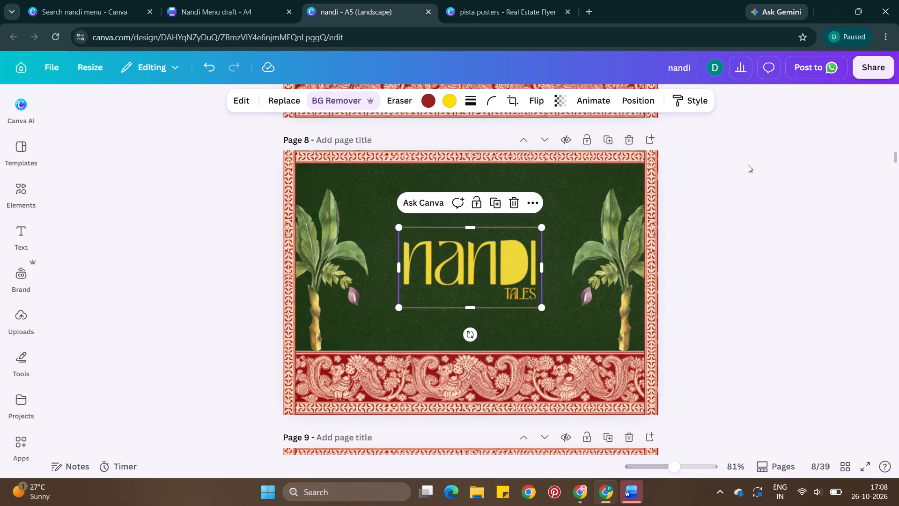
click(748, 164)
key(alt+1)
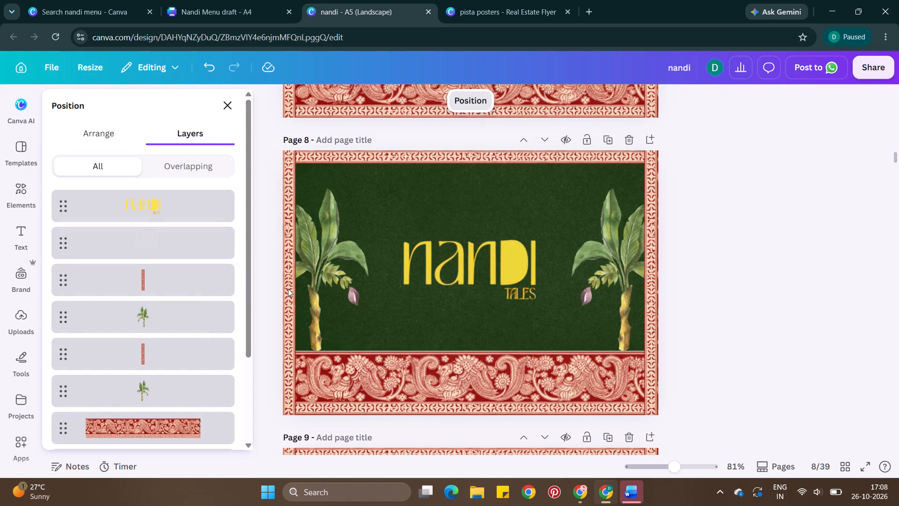
click(734, 202)
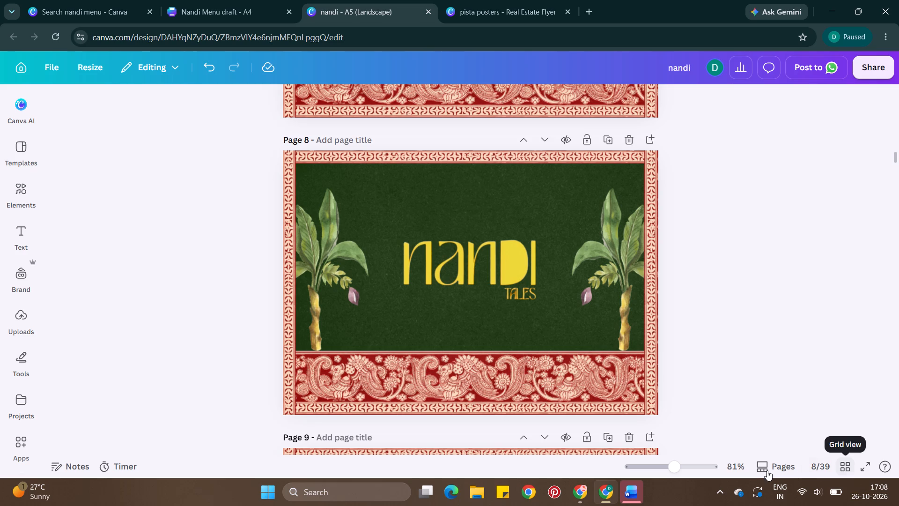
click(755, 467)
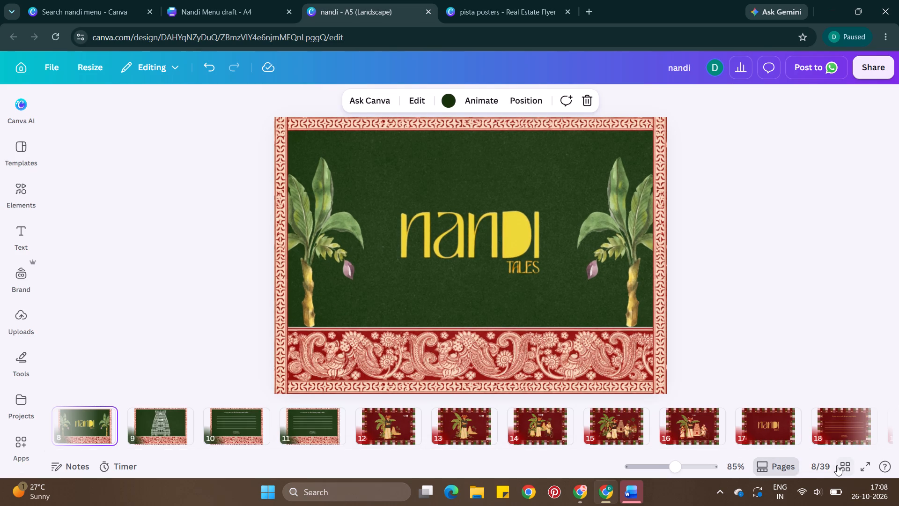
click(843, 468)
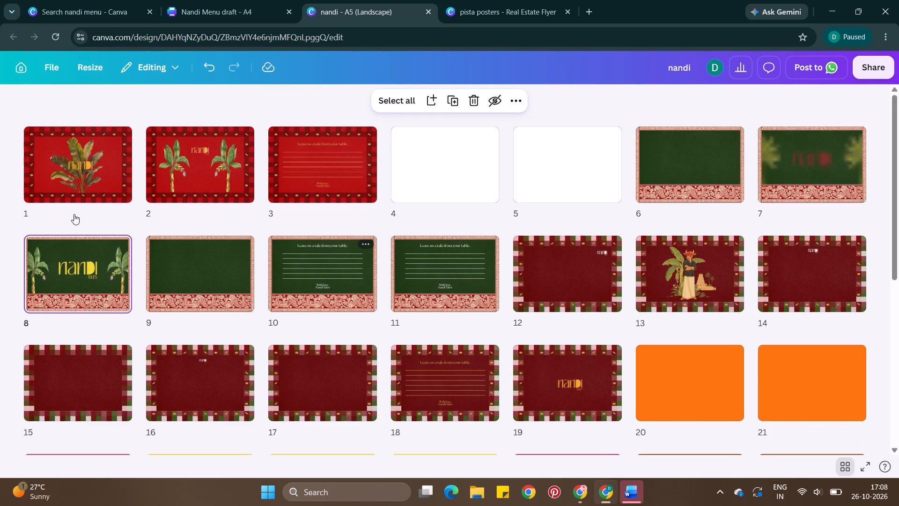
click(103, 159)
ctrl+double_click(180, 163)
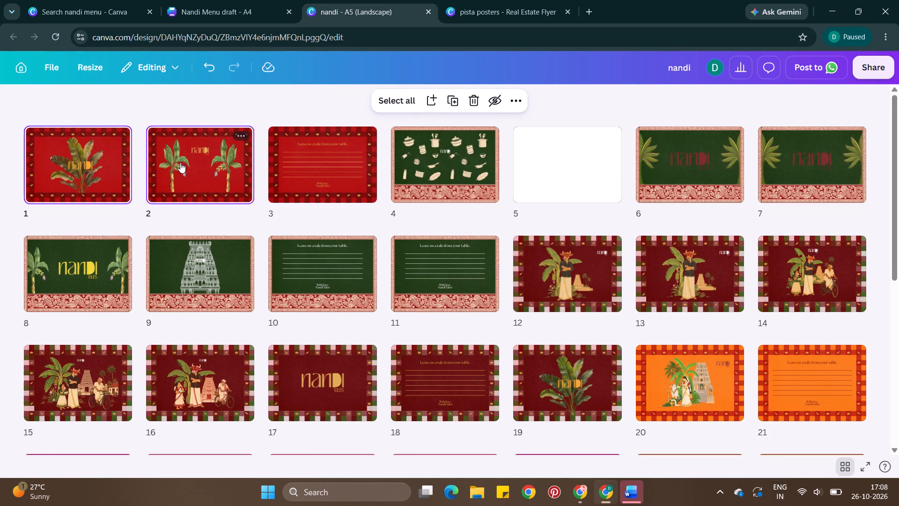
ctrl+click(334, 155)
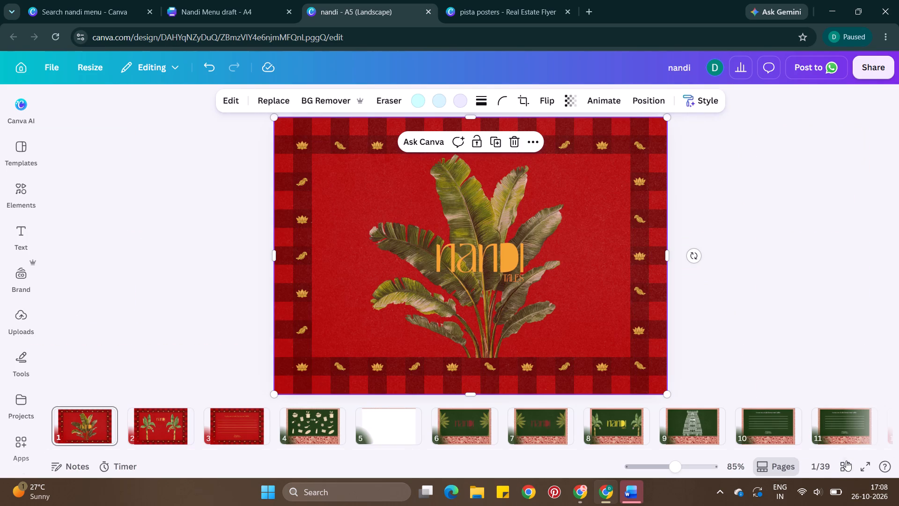
In the page grid, move pages 1–5, 9 and 12–14 together after green page 11, leaving the other green cards first.
click(847, 464)
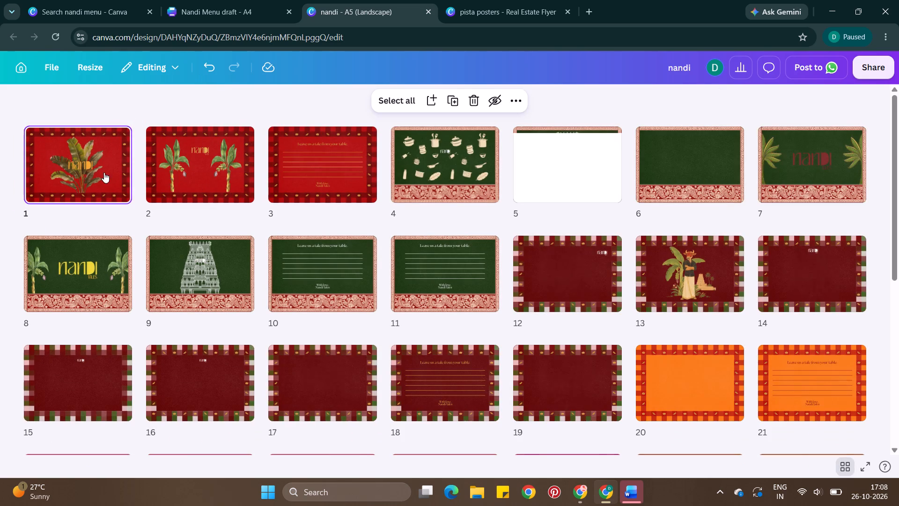
ctrl+click(224, 163)
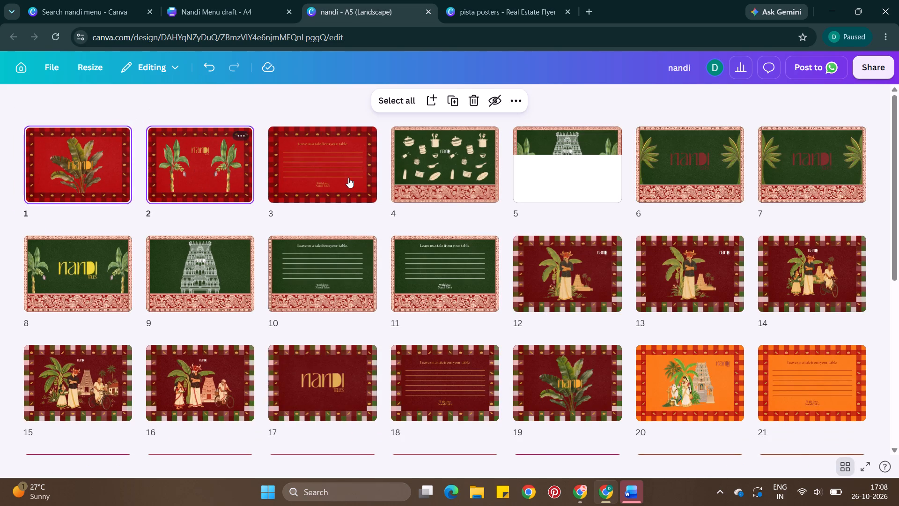
ctrl+click(348, 178)
ctrl+click(436, 172)
ctrl+click(589, 171)
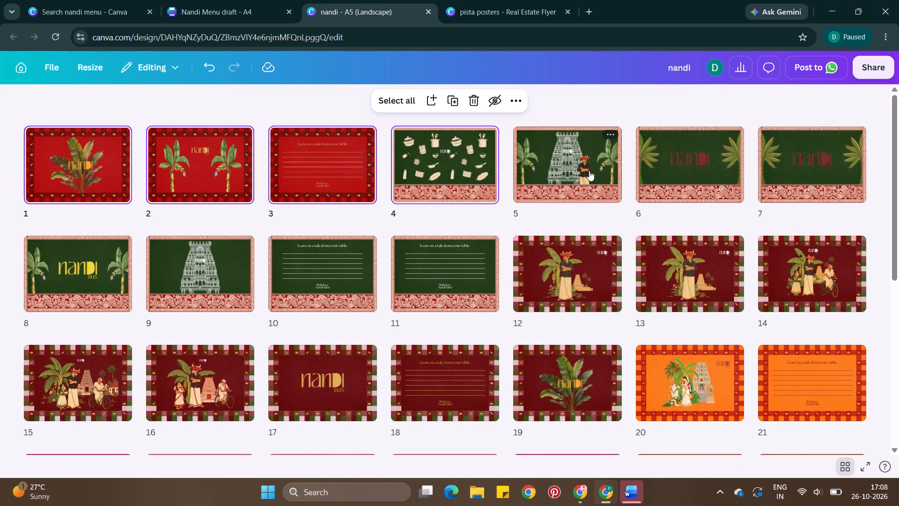
ctrl+click(558, 268)
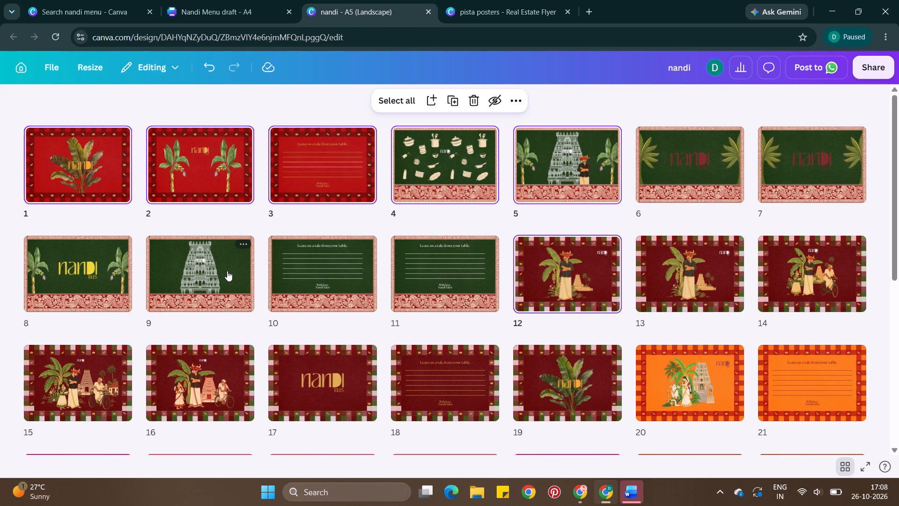
ctrl+click(227, 271)
ctrl+click(679, 261)
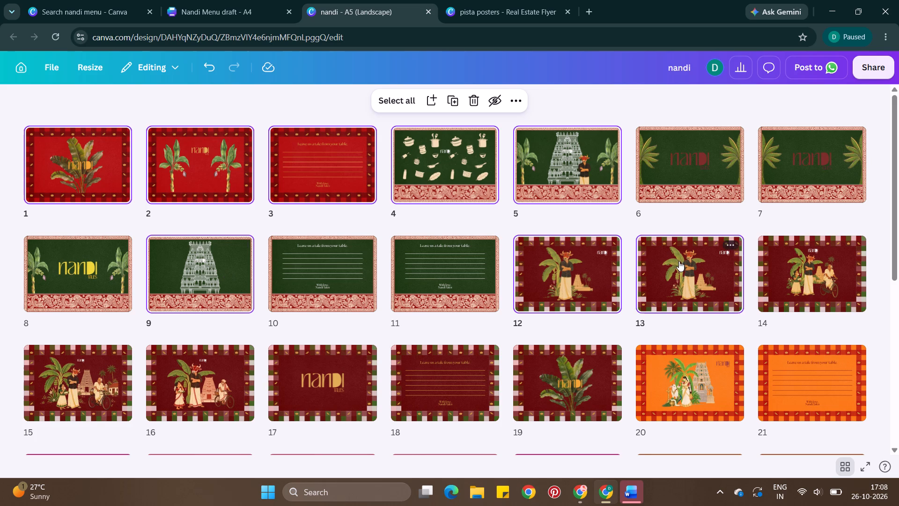
ctrl+click(810, 260)
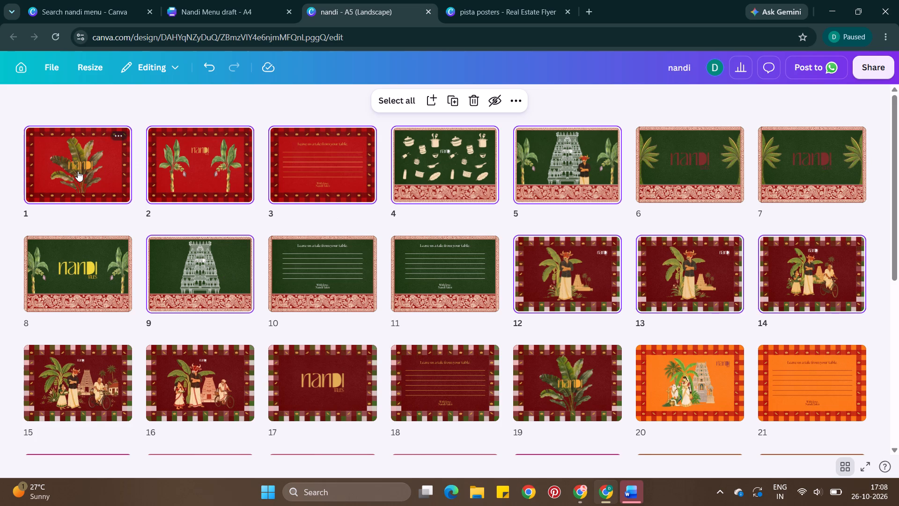
drag(78, 171, 500, 288)
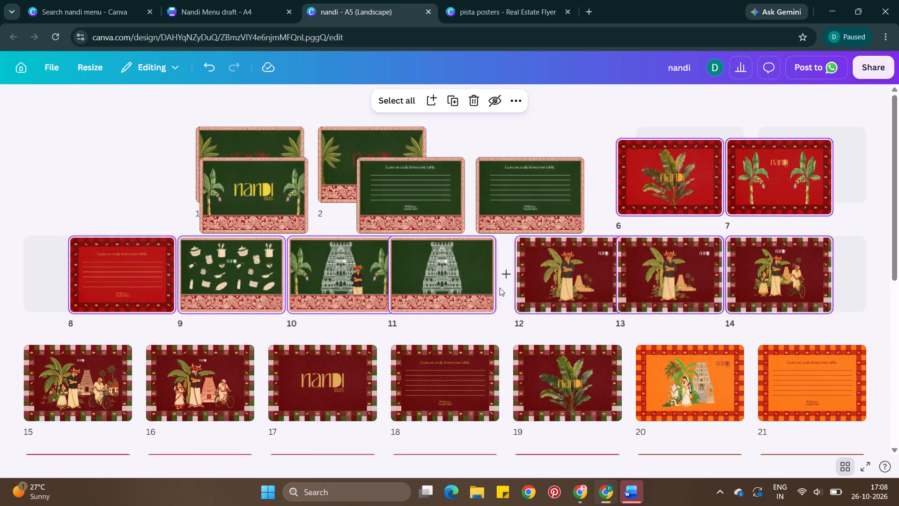
Delete the blank orange page 29.
scroll(462, 331, down, 3)
scroll(396, 355, up, 1)
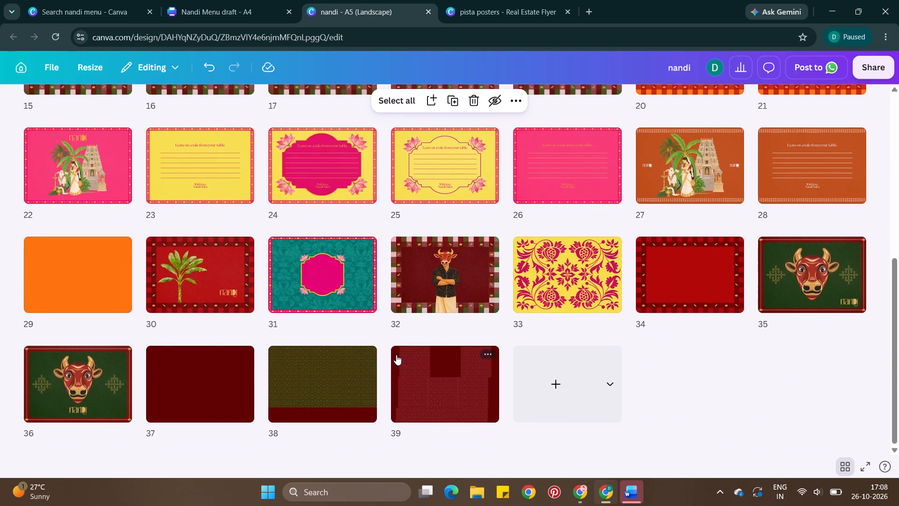
scroll(396, 355, up, 1)
drag(55, 384, 253, 406)
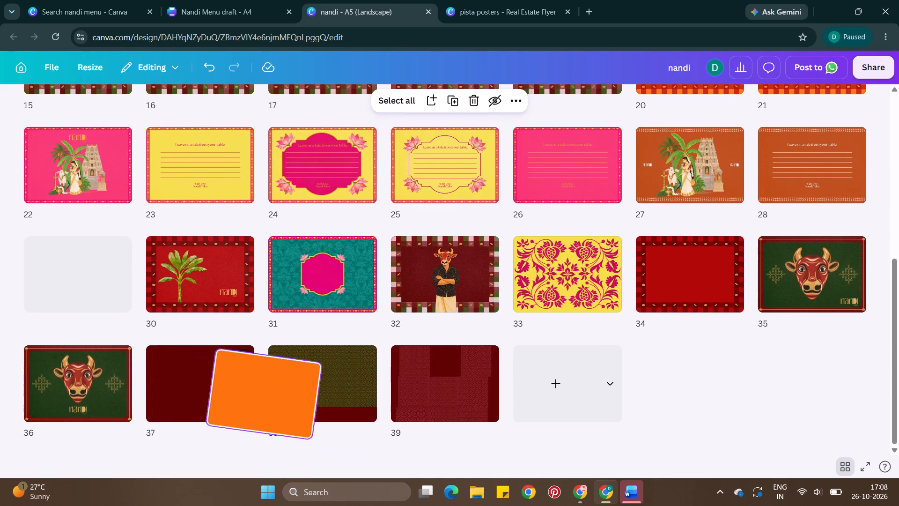
drag(253, 406, 25, 284)
key(Delete)
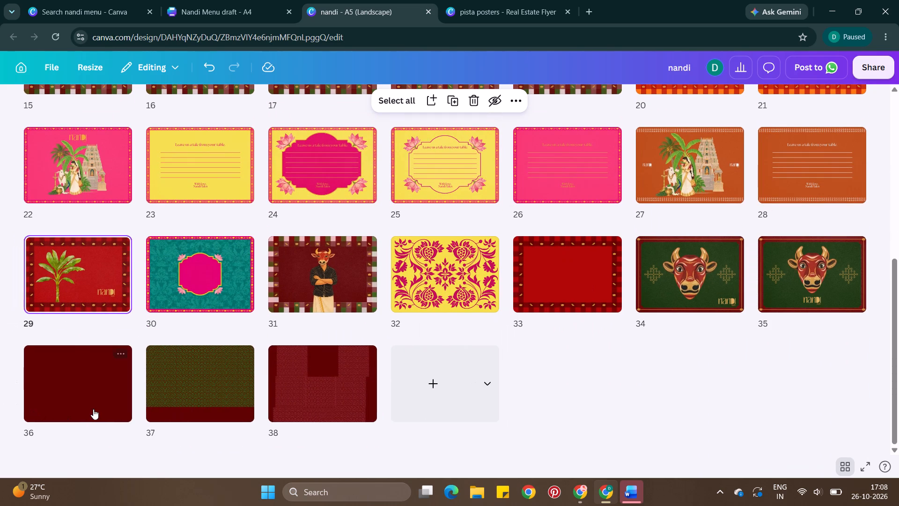
Move the plain dark red page 36 to position 6, directly after the five leading green card pages.
drag(86, 405, 647, 194)
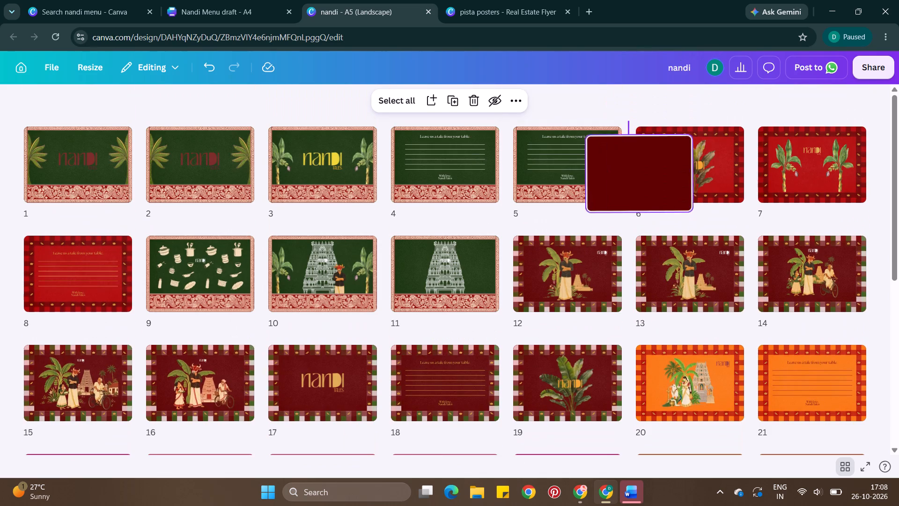
drag(647, 194, 642, 192)
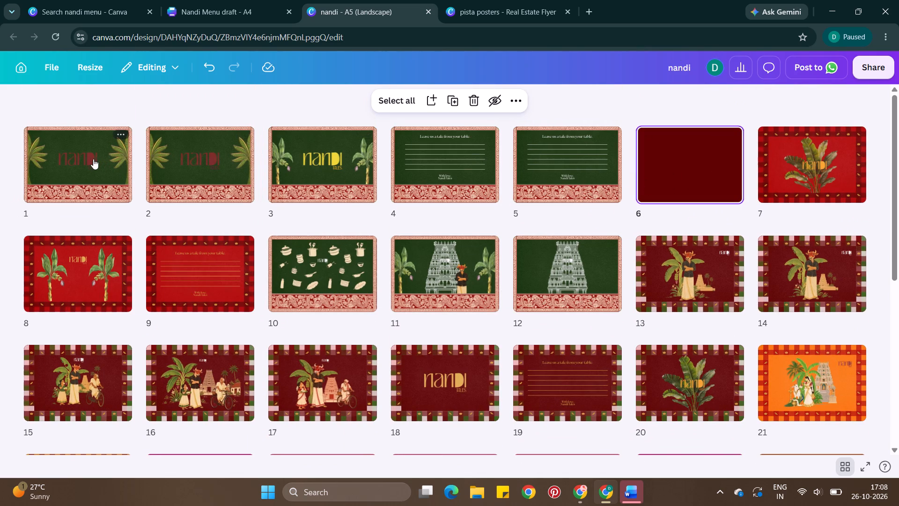
Open card page 2, then copy the grouped background pattern from page 3 of the Nandi Menu draft design.
double_click(186, 156)
click(337, 0)
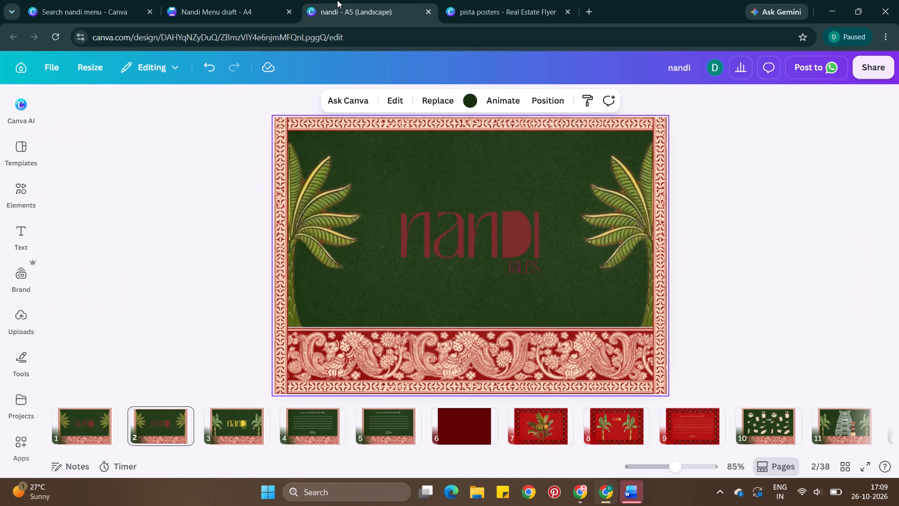
click(343, 11)
click(250, 15)
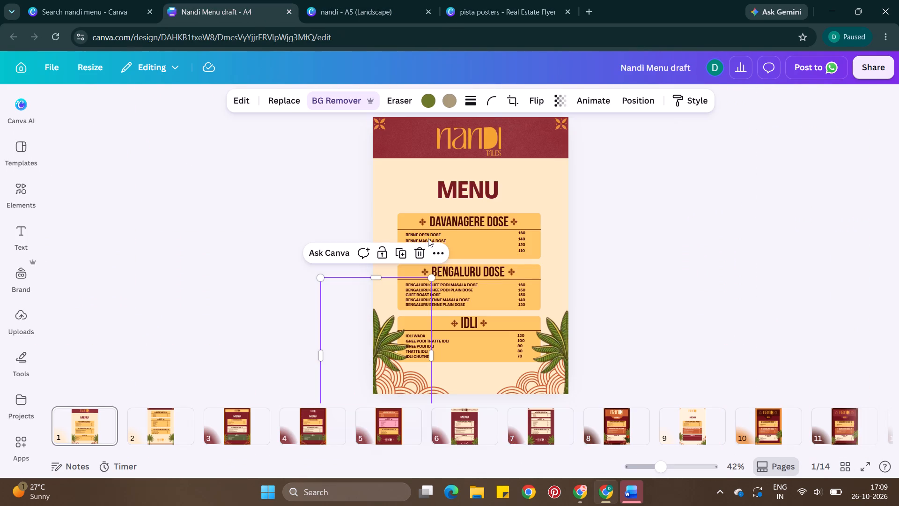
click(245, 414)
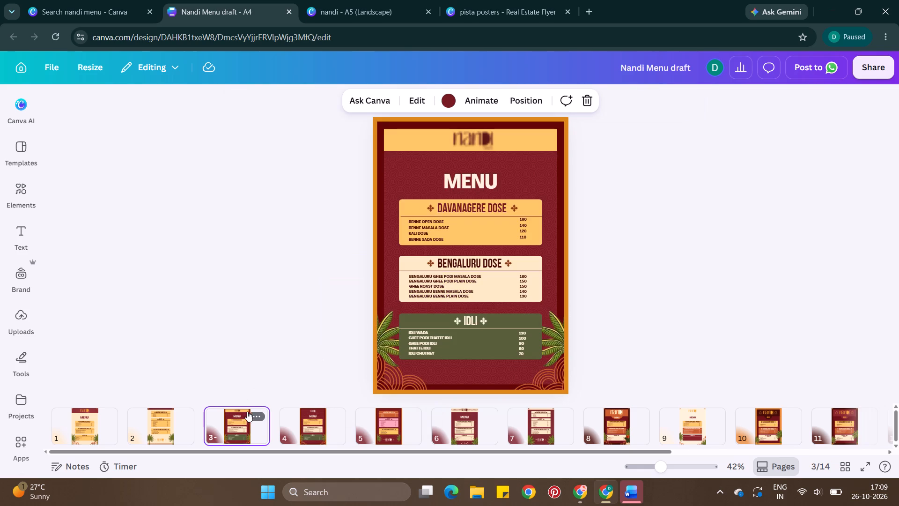
key(alt+1)
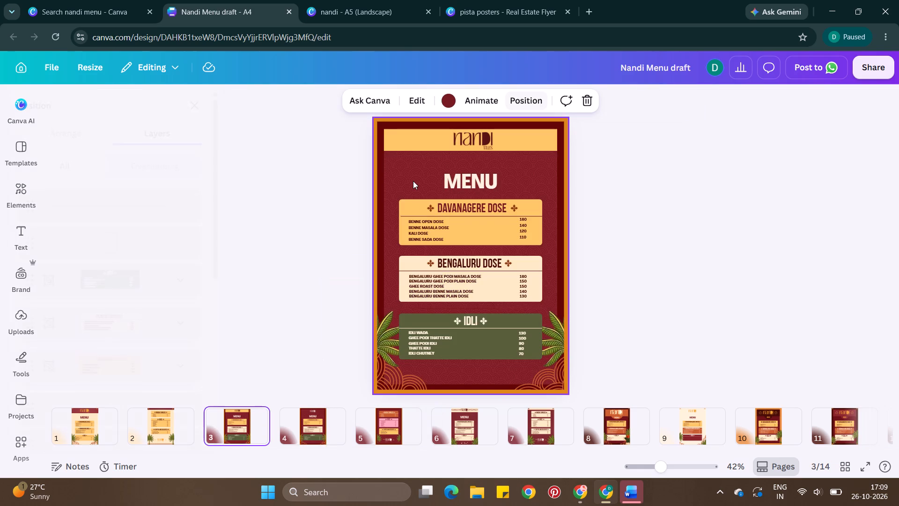
scroll(133, 275, down, 6)
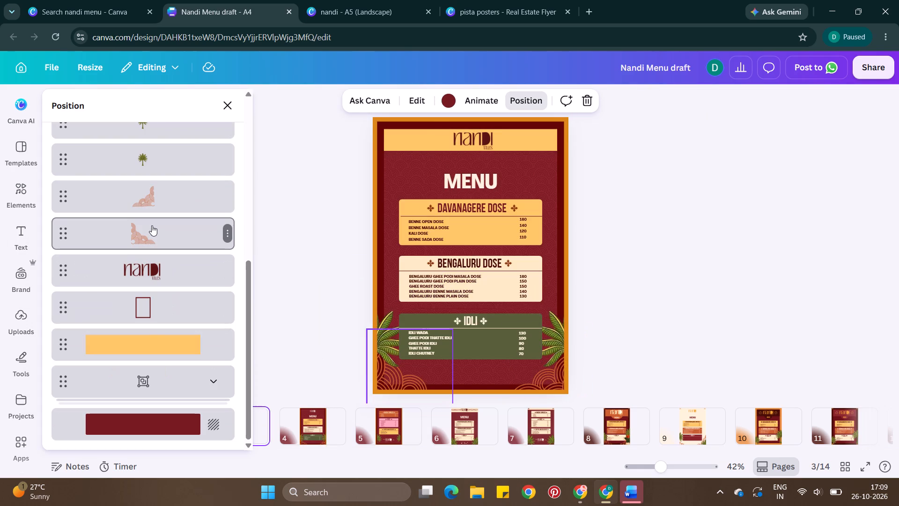
click(160, 376)
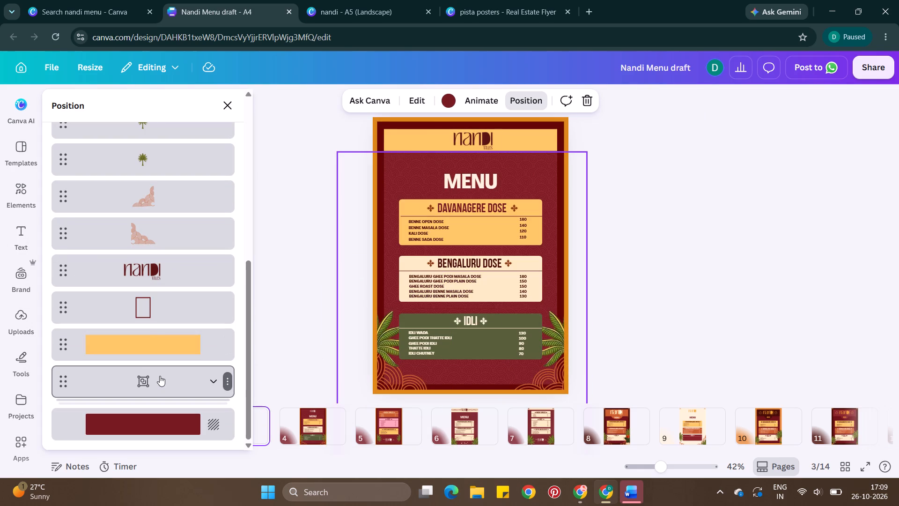
key(ctrl+c)
Close the pista posters design.
click(495, 3)
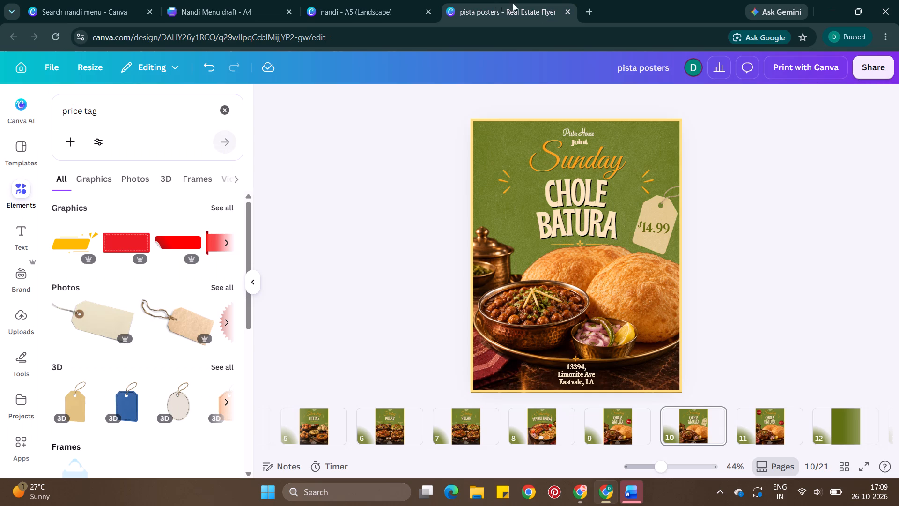
click(265, 0)
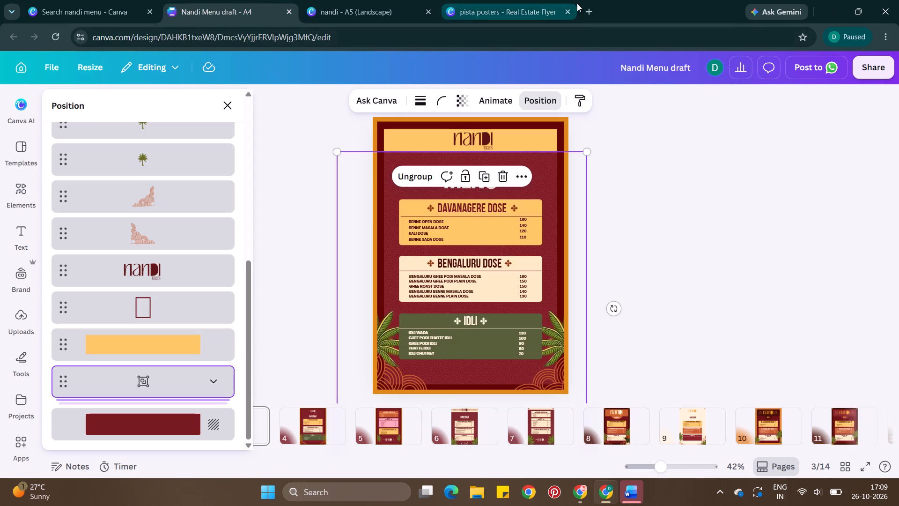
click(567, 10)
click(207, 8)
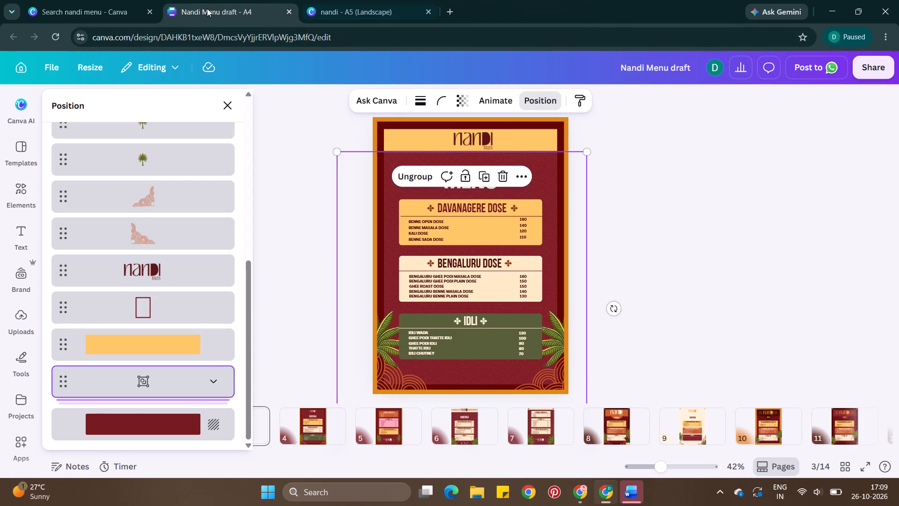
Paste the pattern group onto page 2 of the nandi A5 design and enlarge it to about 20.3 wide by 25.6 high.
click(367, 0)
key(ctrl+v)
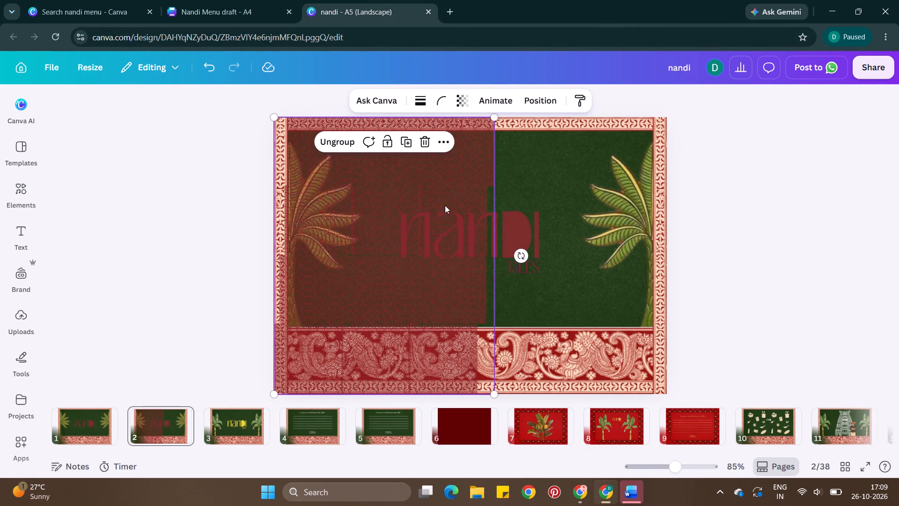
drag(445, 205, 458, 135)
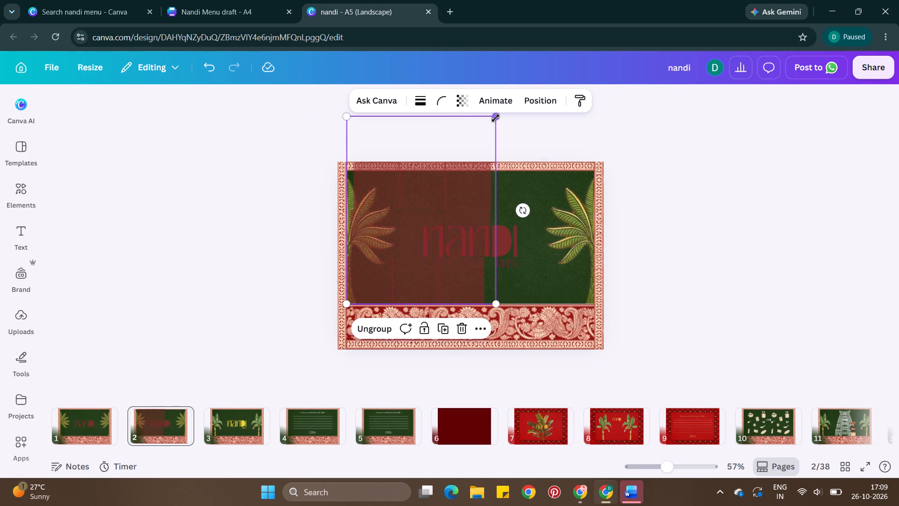
drag(495, 118, 811, 89)
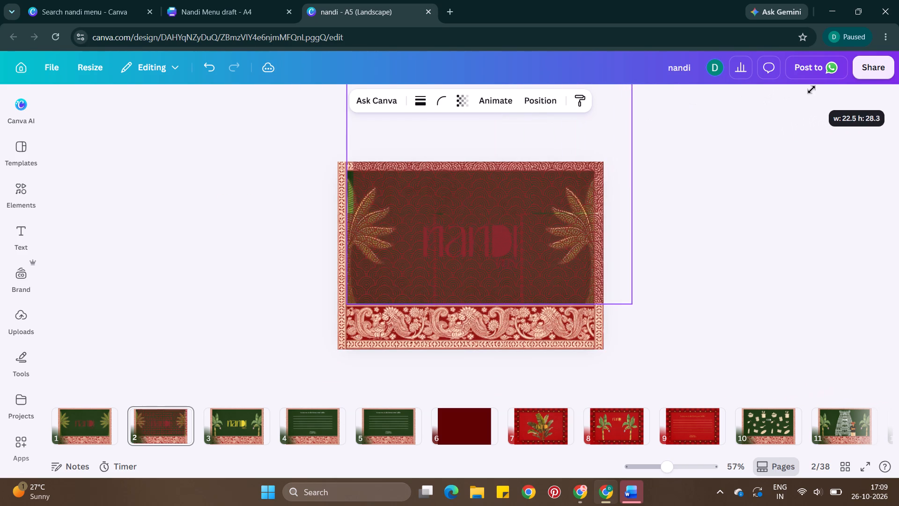
drag(811, 89, 768, 112)
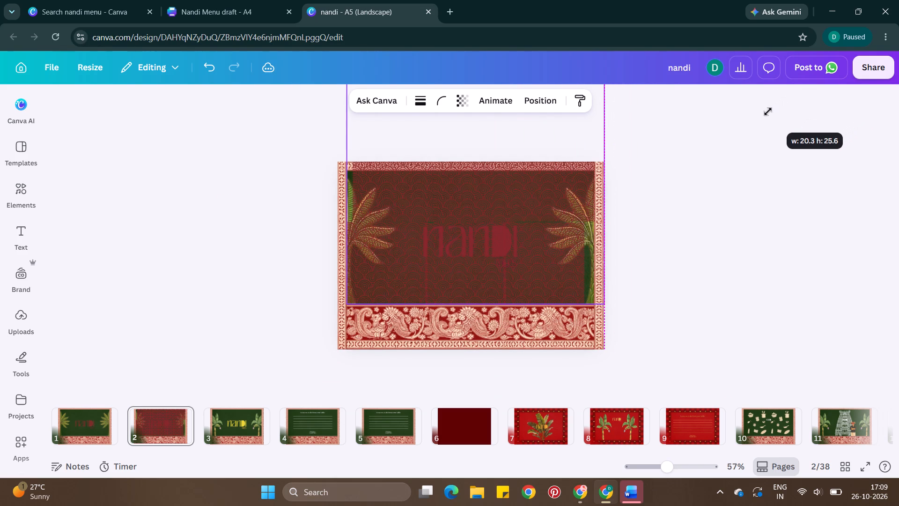
drag(768, 112, 768, 112)
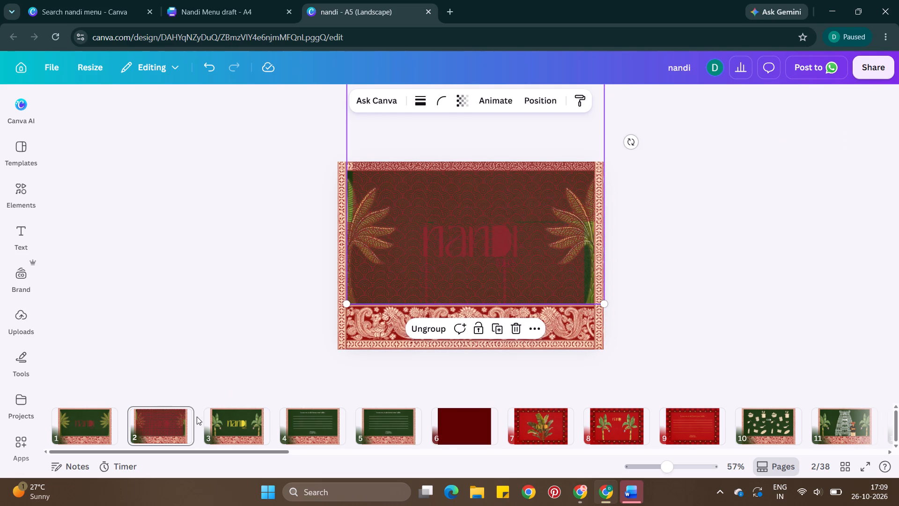
Add a blank green page after page 2.
click(197, 415)
click(201, 415)
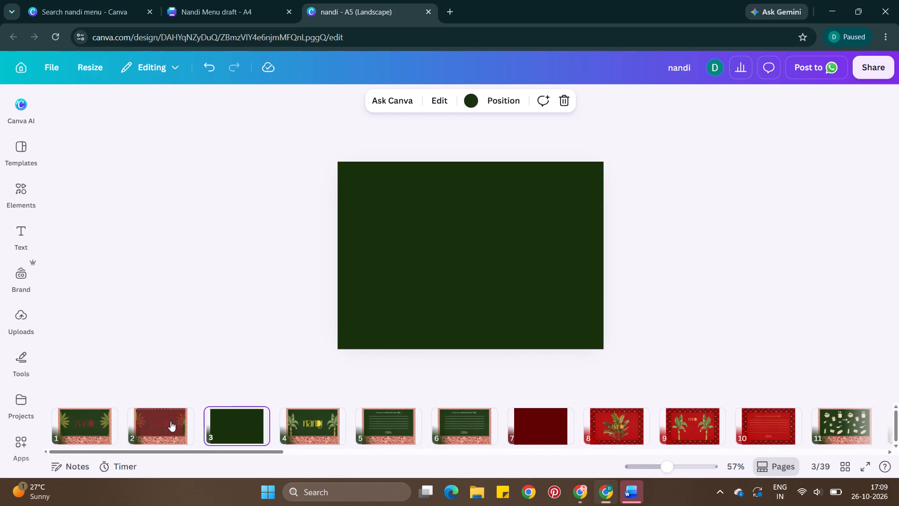
Move the enlarged pattern group from page 2 onto the blank page 3, flush with that page's left and bottom edges.
click(170, 421)
drag(439, 218, 256, 414)
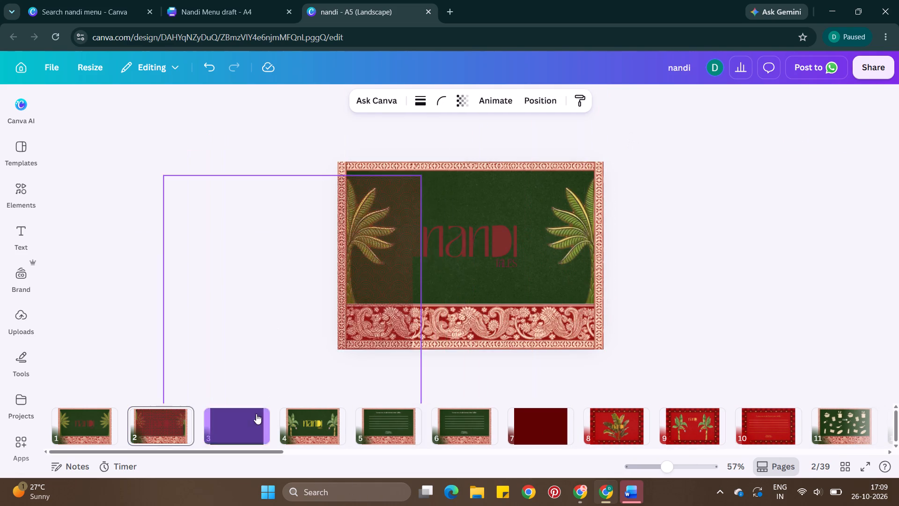
drag(440, 265, 437, 306)
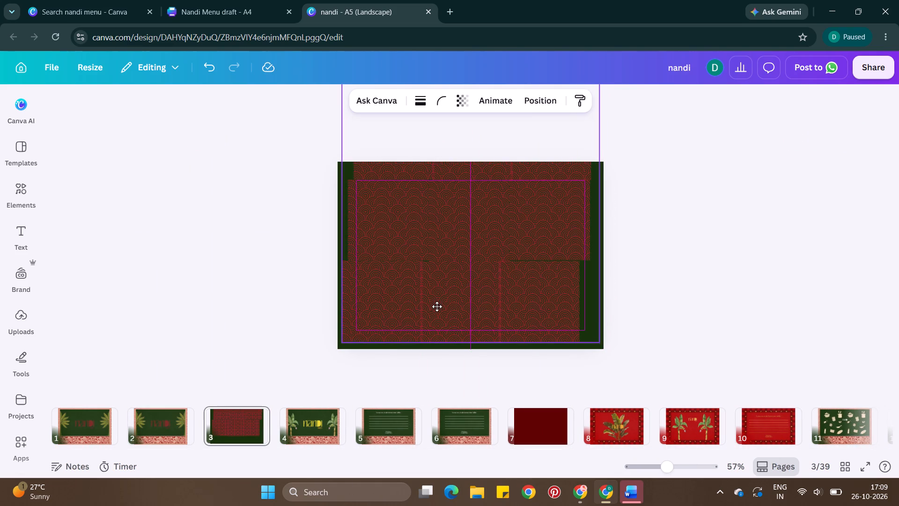
drag(437, 306, 433, 311)
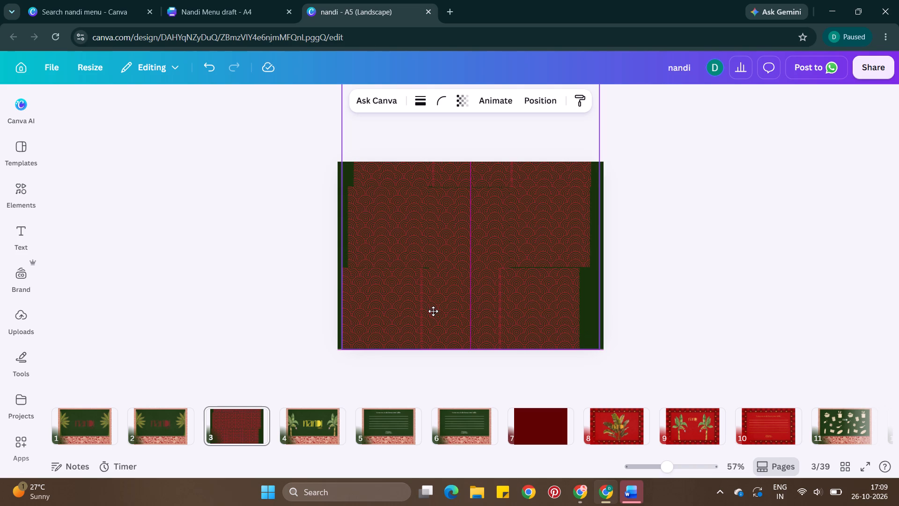
drag(433, 311, 430, 311)
double_click(729, 200)
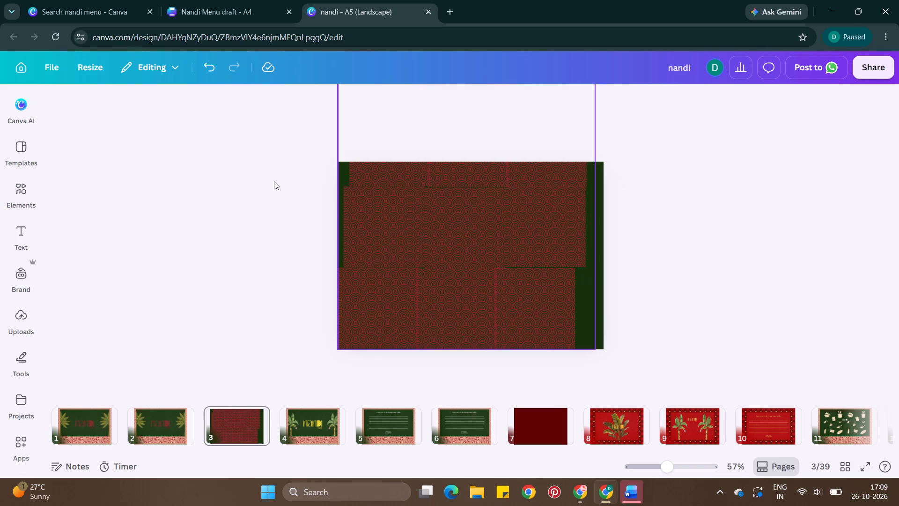
Ungroup the enlarged pattern group on page 3 into separate tiles.
drag(273, 180, 590, 354)
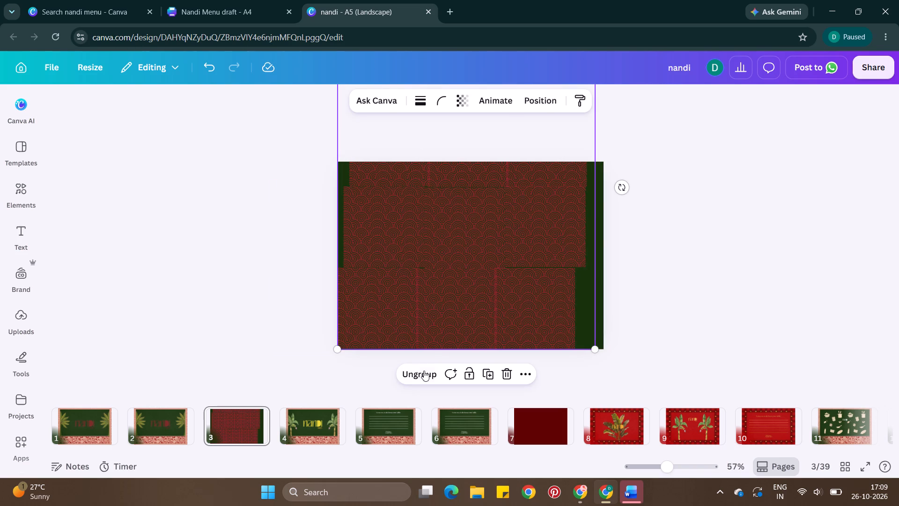
click(424, 371)
triple_click(709, 238)
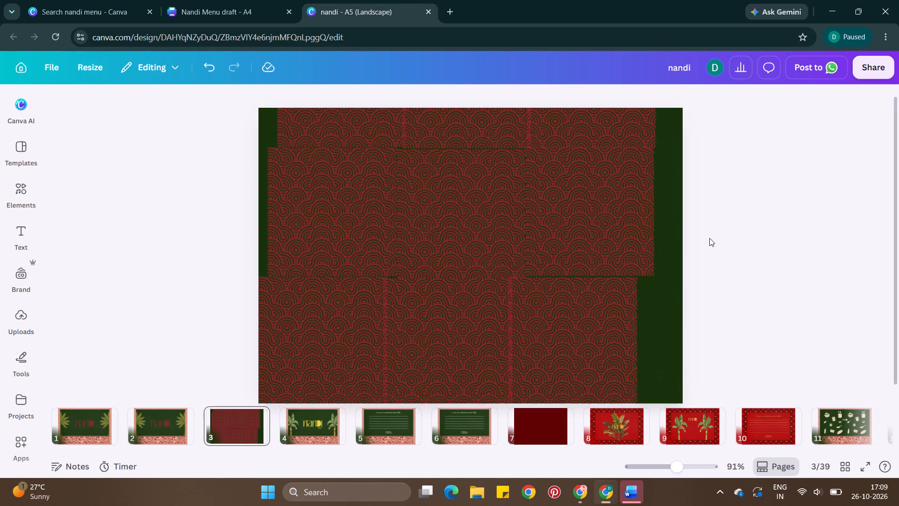
Align the three bottom-row pattern tiles on page 3 edge to edge, starting from the page's left edge.
scroll(709, 238, down, 1)
click(266, 328)
click(266, 328)
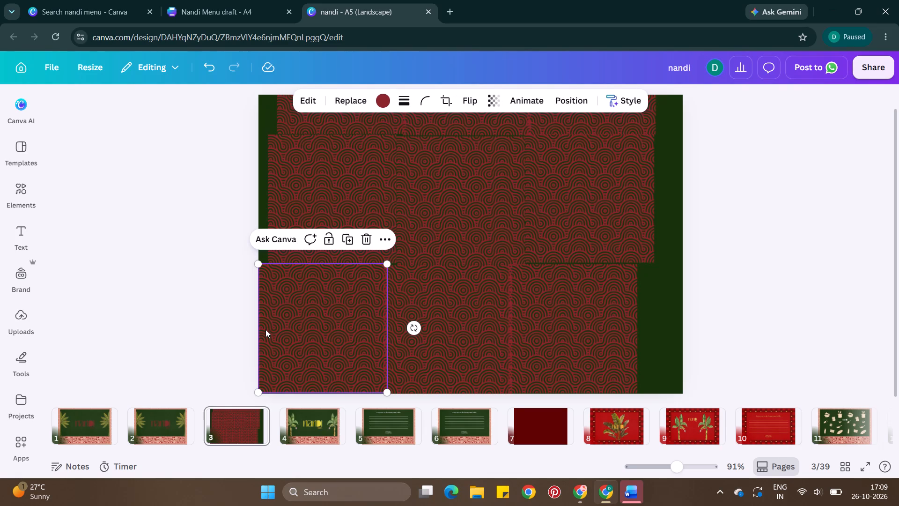
click(439, 307)
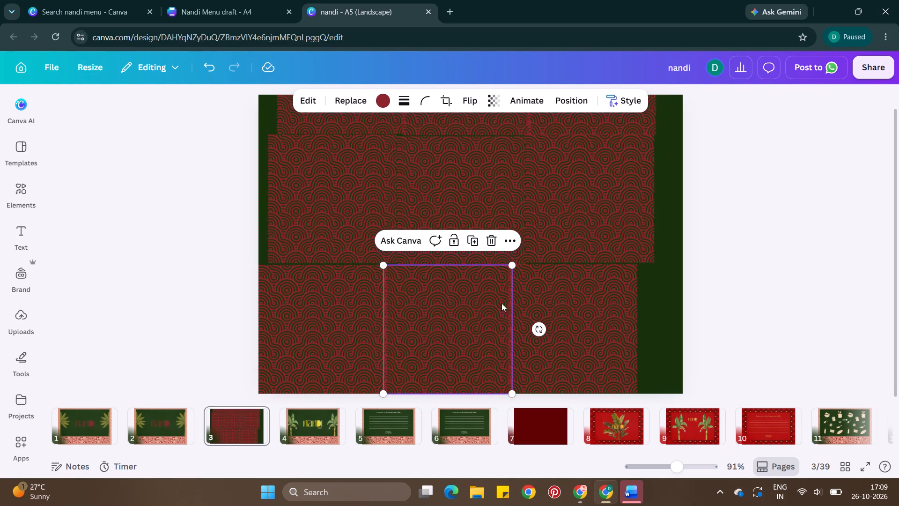
drag(452, 314, 458, 313)
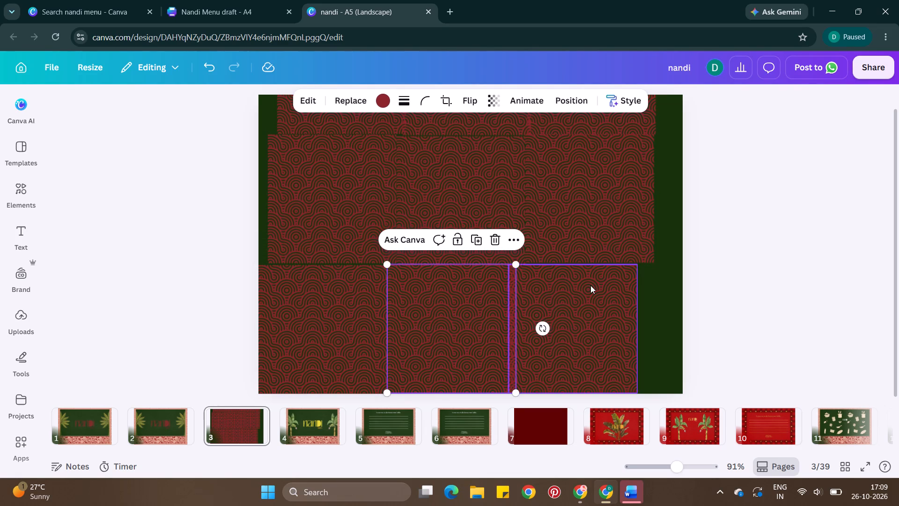
click(590, 285)
drag(590, 285, 601, 286)
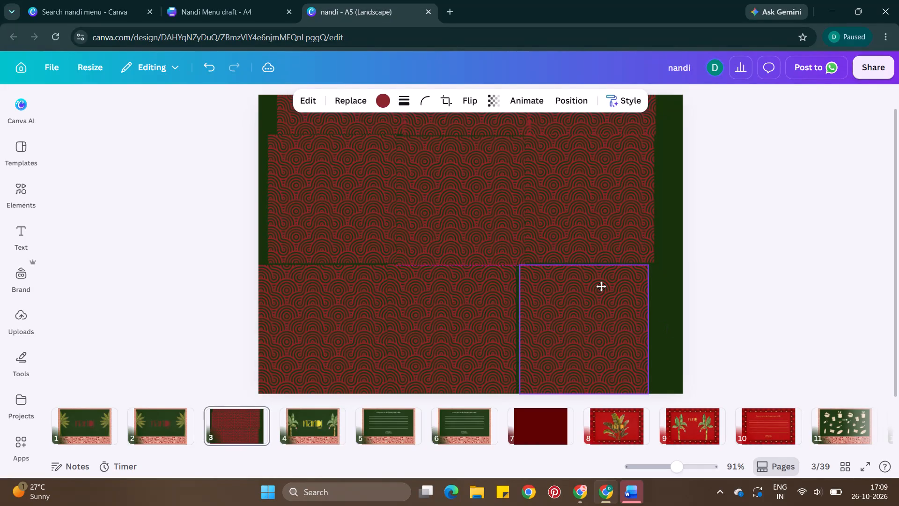
drag(601, 286, 600, 286)
Align the three middle-row pattern tiles edge to edge from the page's left edge, directly above the bottom row.
drag(323, 223, 318, 223)
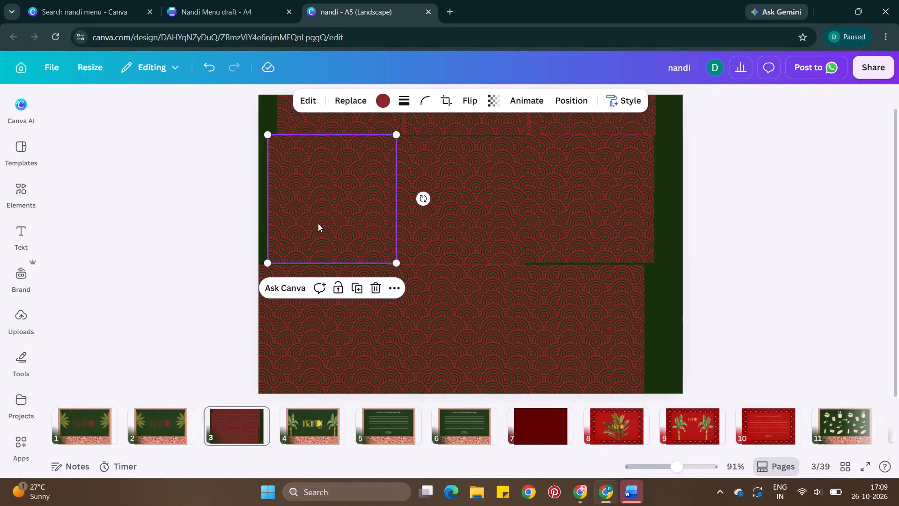
drag(318, 223, 311, 224)
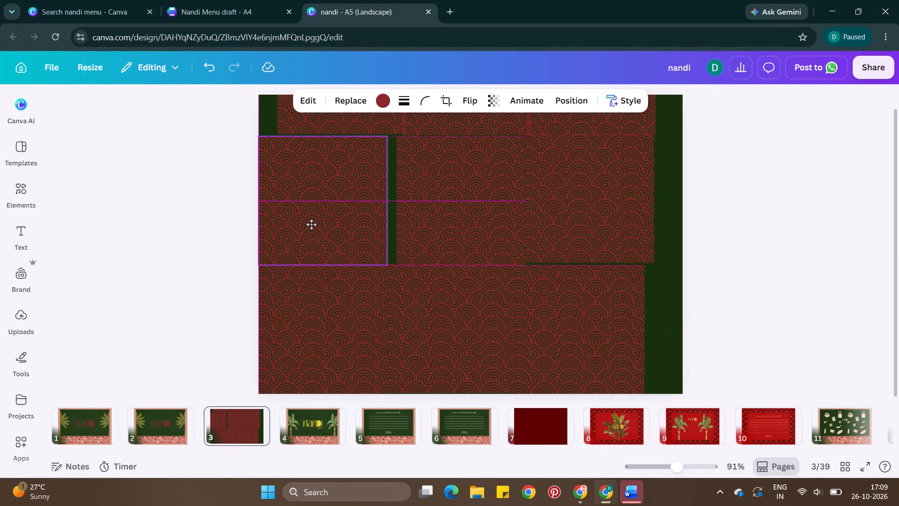
click(311, 224)
double_click(148, 273)
scroll(148, 273, right, 4)
drag(484, 196, 477, 195)
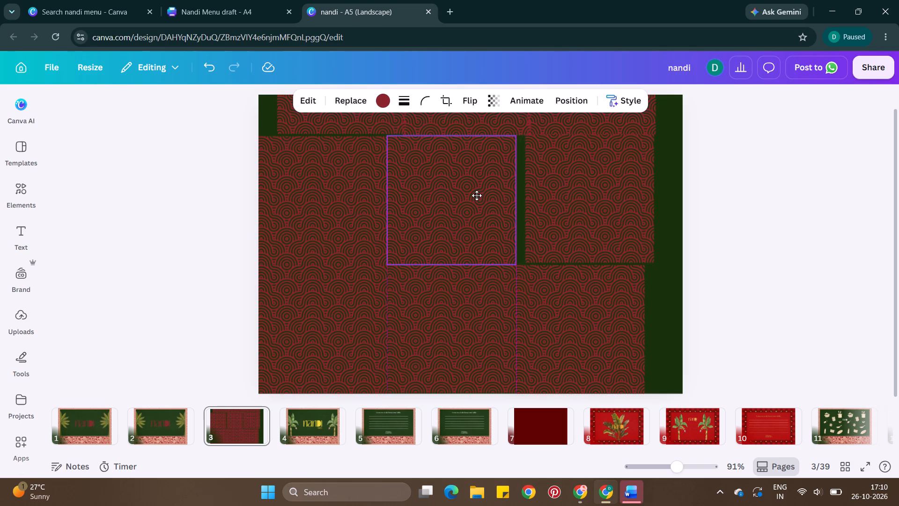
drag(477, 195, 474, 199)
double_click(707, 193)
drag(606, 200, 596, 203)
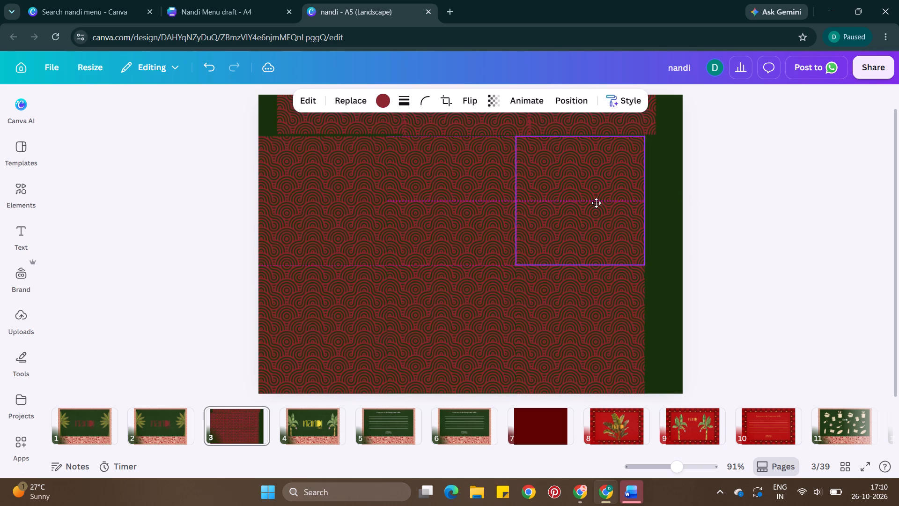
double_click(744, 190)
Align the three top-row pattern tiles edge to edge from the page's left edge, directly above the middle row.
scroll(640, 202, up, 1)
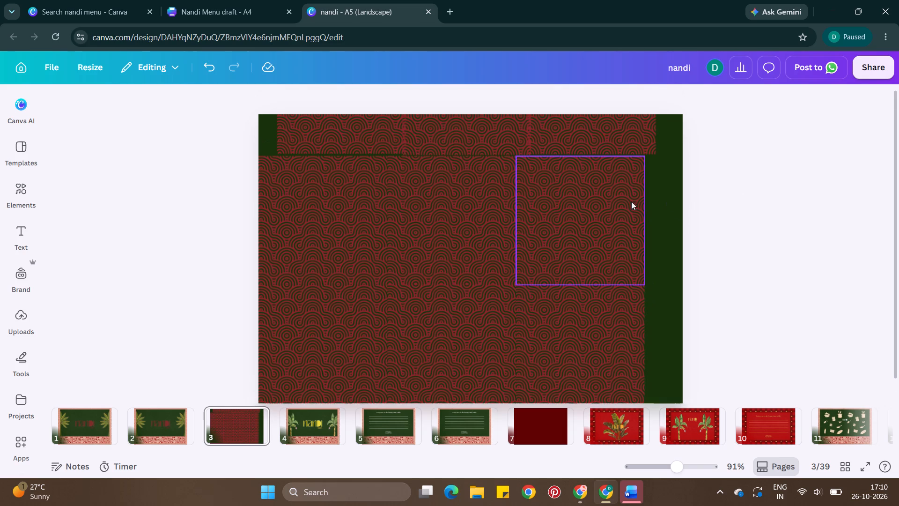
drag(354, 134, 333, 139)
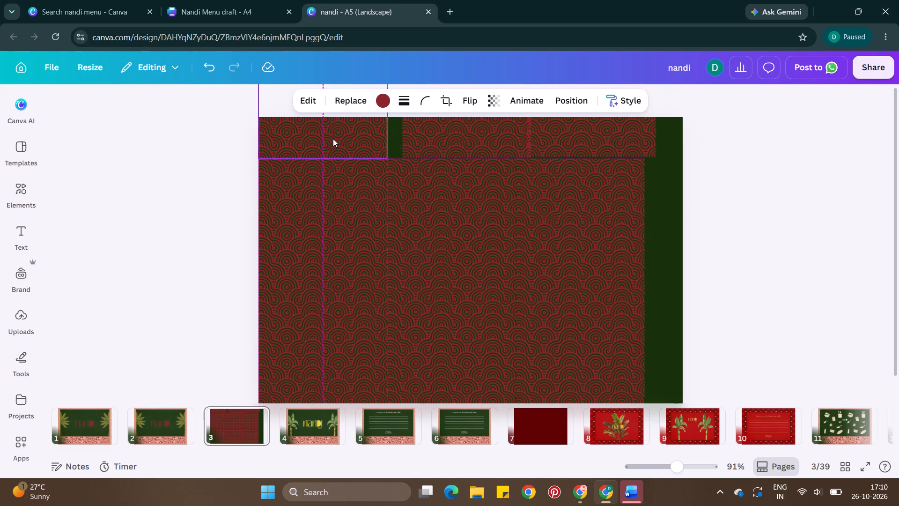
drag(475, 120, 461, 124)
drag(564, 120, 550, 124)
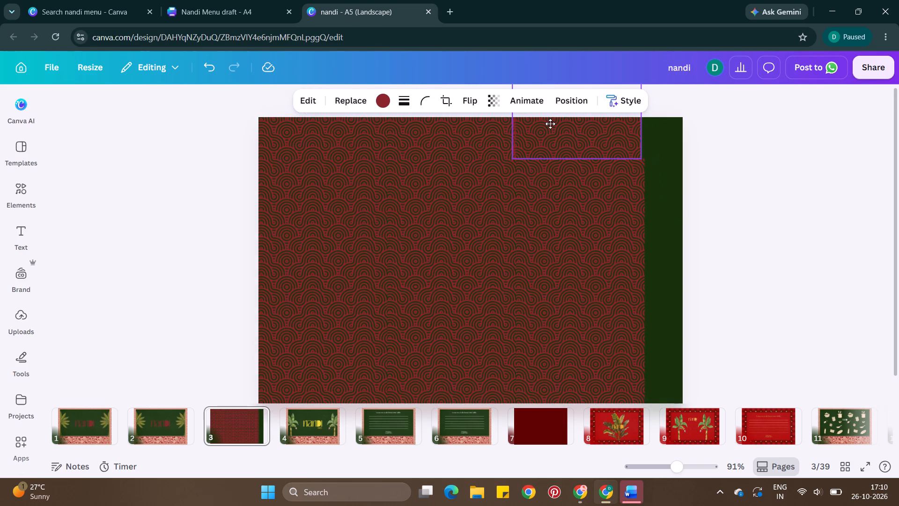
drag(550, 124, 551, 124)
double_click(638, 165)
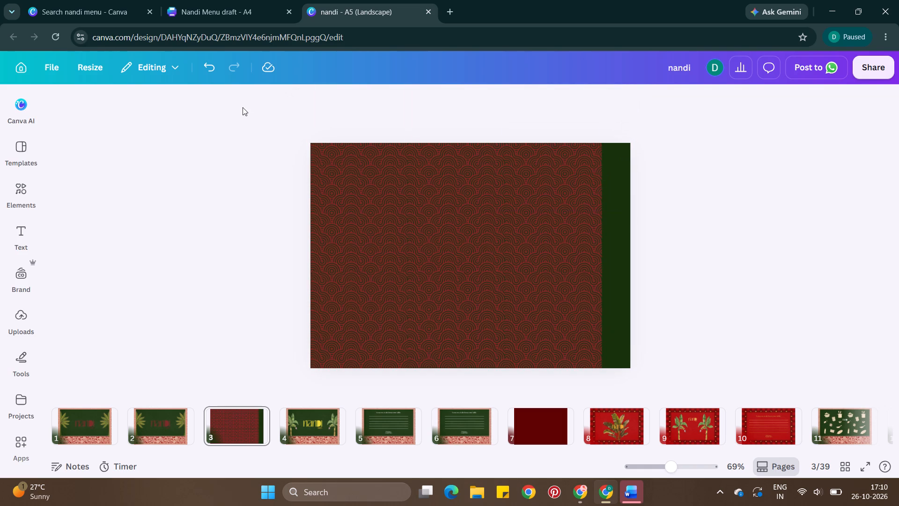
Copy all nine aligned pattern tiles from page 3 and paste them onto the card on page 2.
drag(243, 120, 595, 365)
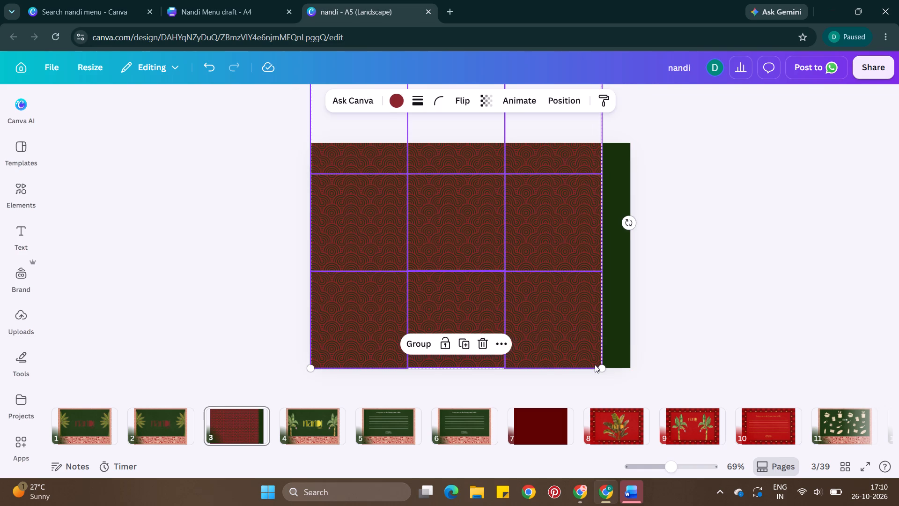
key(ctrl+c)
click(266, 0)
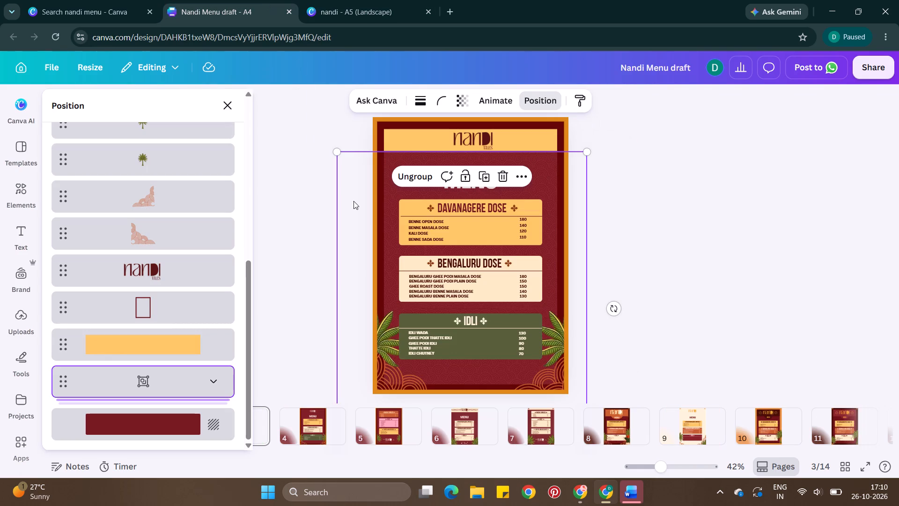
click(401, 0)
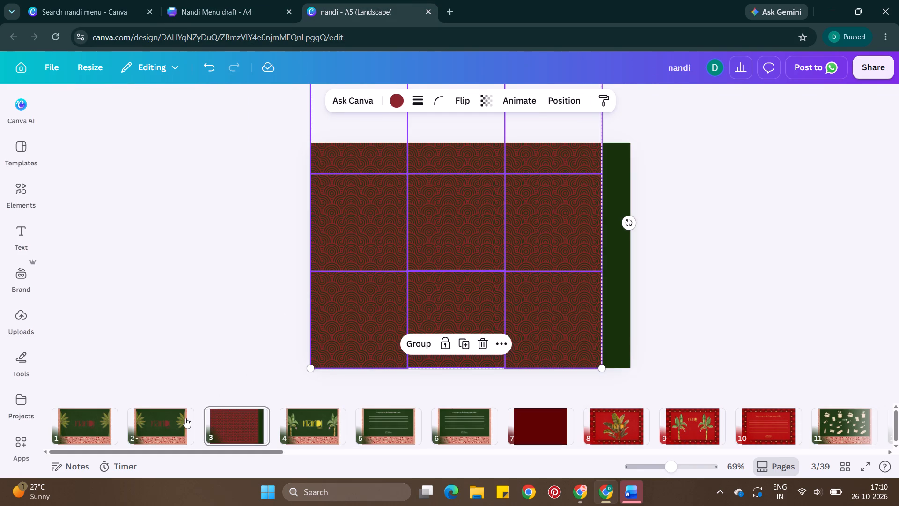
click(185, 418)
click(159, 423)
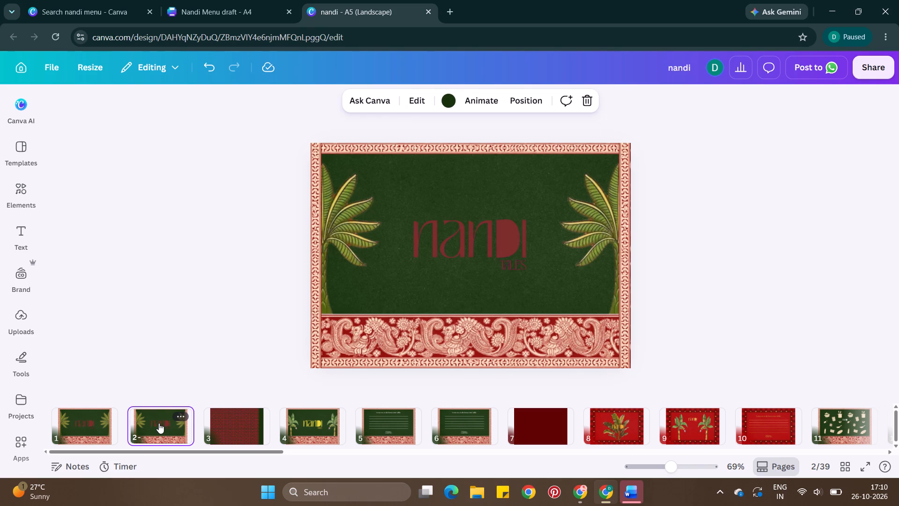
key(ctrl+v)
Fit the pasted tiles inside page 2's frame, resting on the bottom border, and enlarge them to about 19.5 by 19.5.
drag(452, 279, 469, 259)
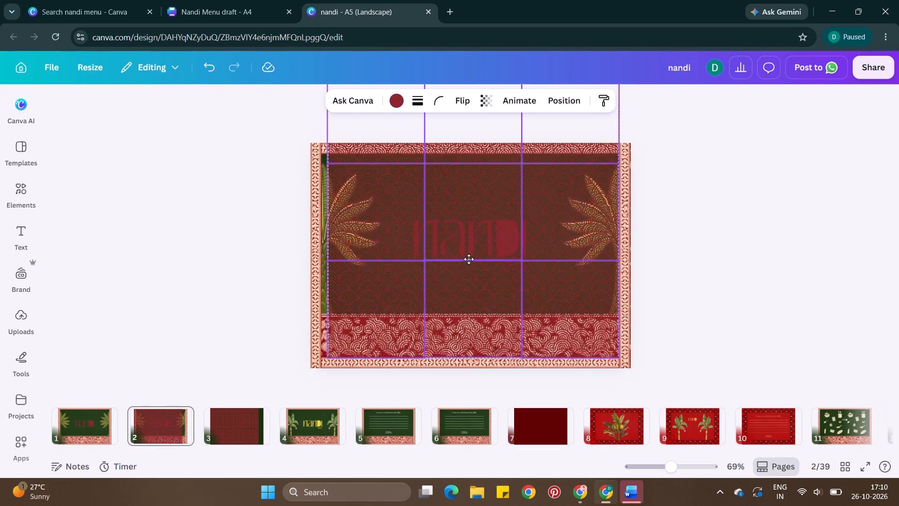
drag(469, 259, 462, 226)
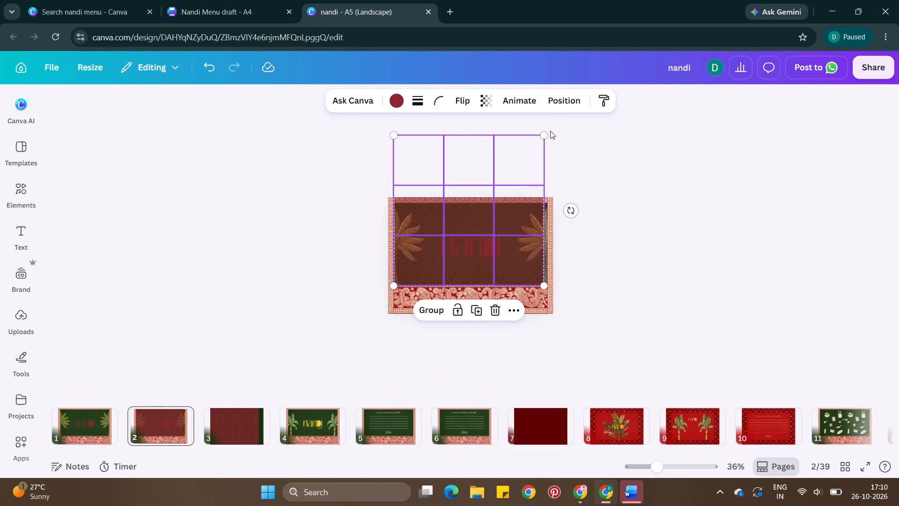
drag(547, 136, 553, 135)
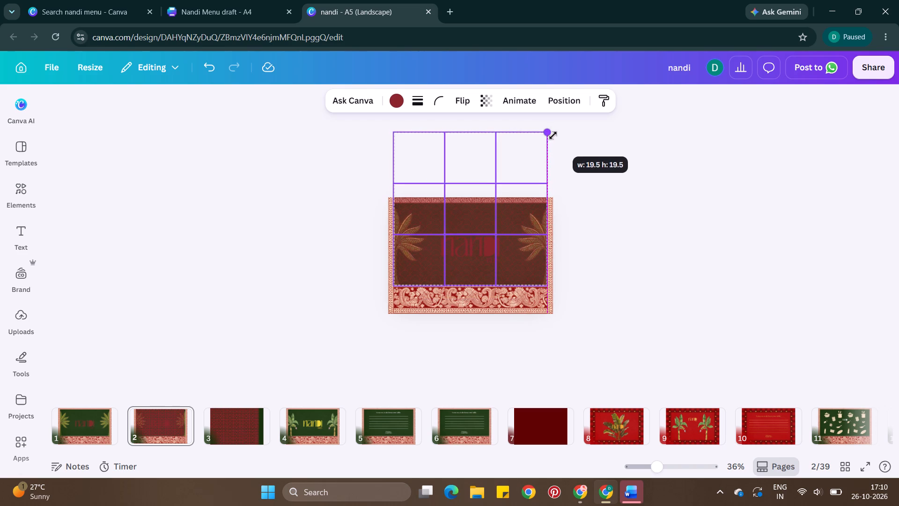
drag(553, 135, 553, 136)
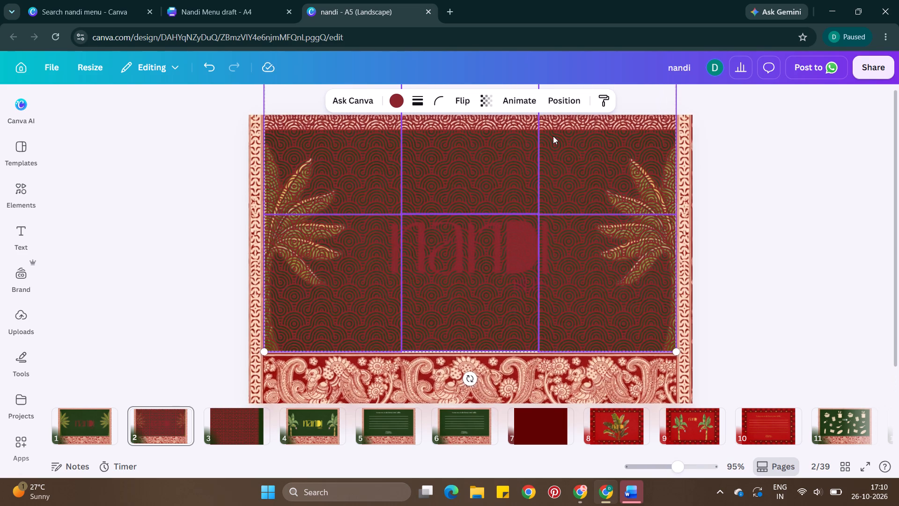
Send the pattern tiles on page 2 to the back, behind the palms, logo and borders.
key(ctrl+alt+bracketleft)
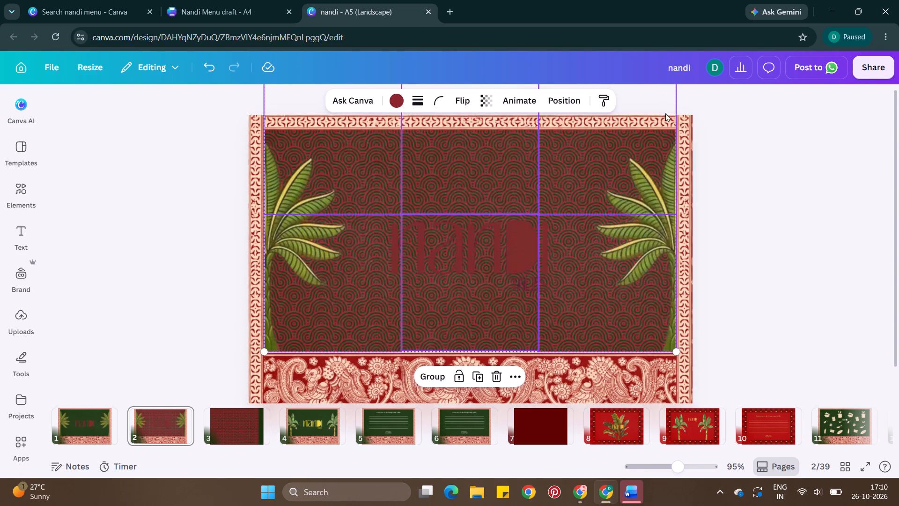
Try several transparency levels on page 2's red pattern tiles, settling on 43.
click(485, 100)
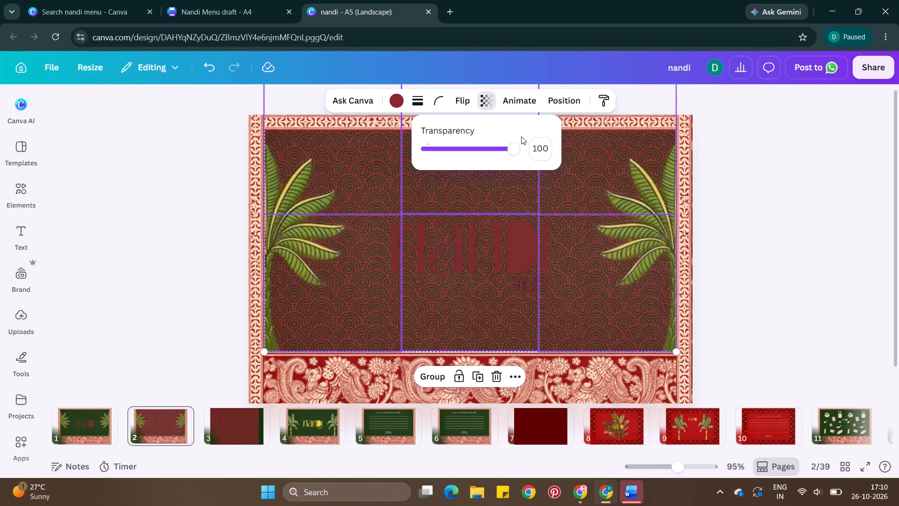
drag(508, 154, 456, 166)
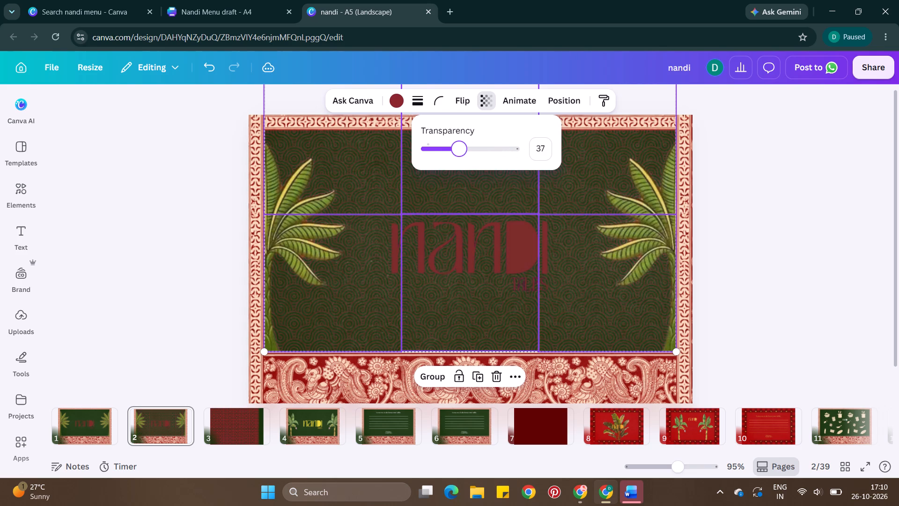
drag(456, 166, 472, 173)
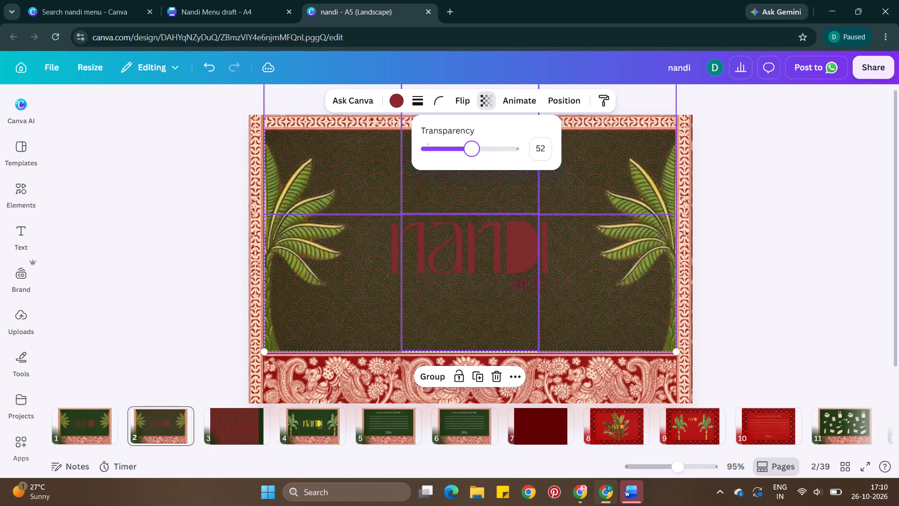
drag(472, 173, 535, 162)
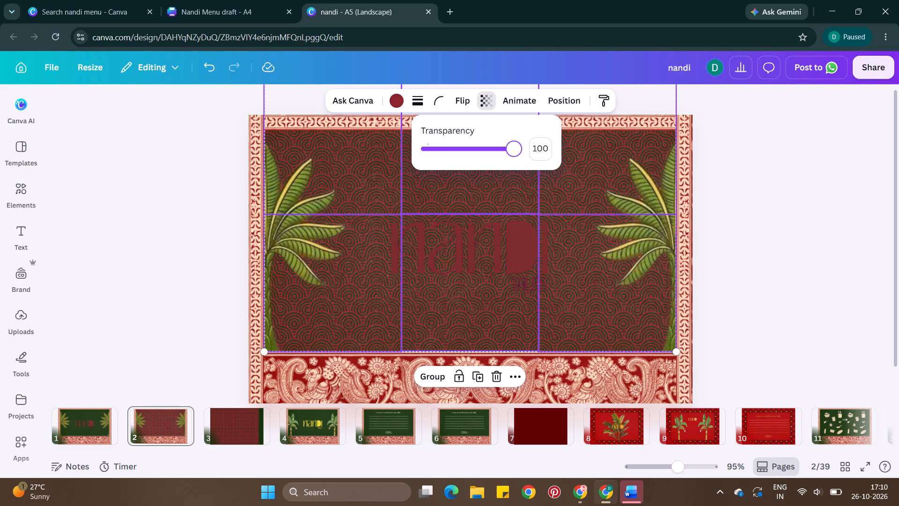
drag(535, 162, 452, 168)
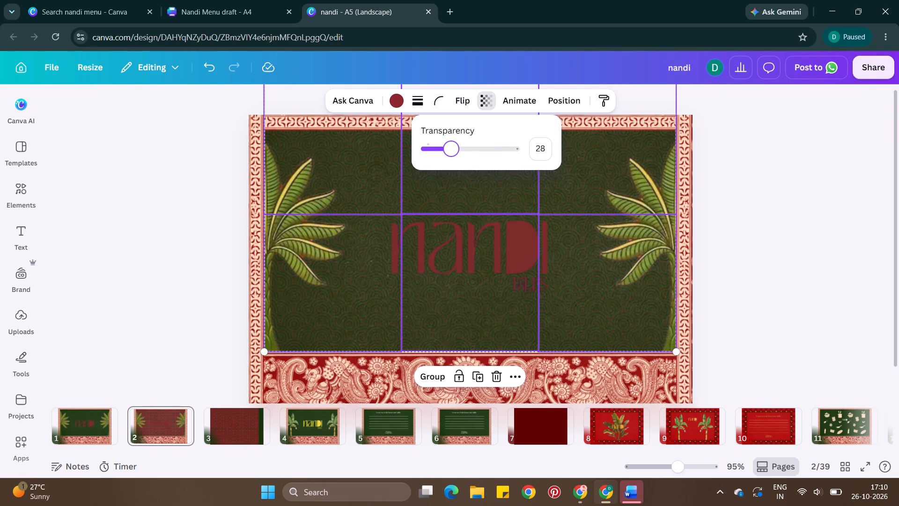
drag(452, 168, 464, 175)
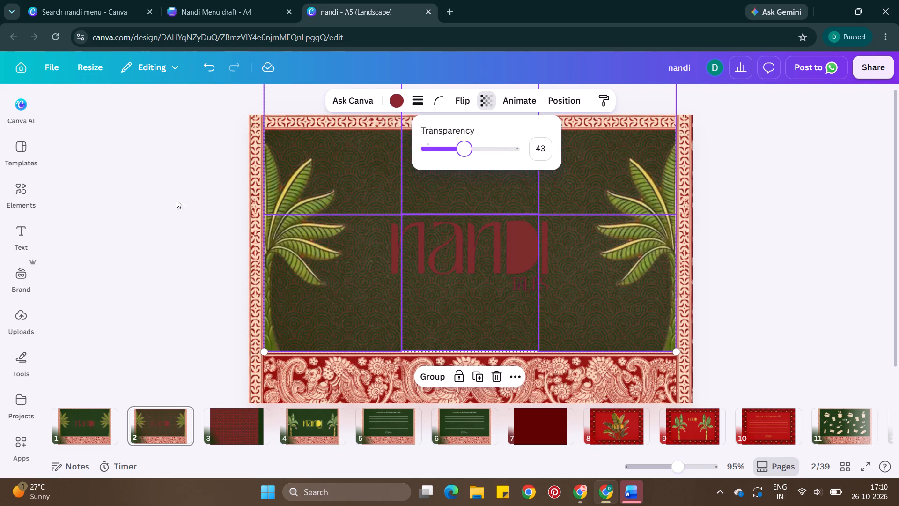
Recolour the pattern tiles on page 2 white.
click(397, 98)
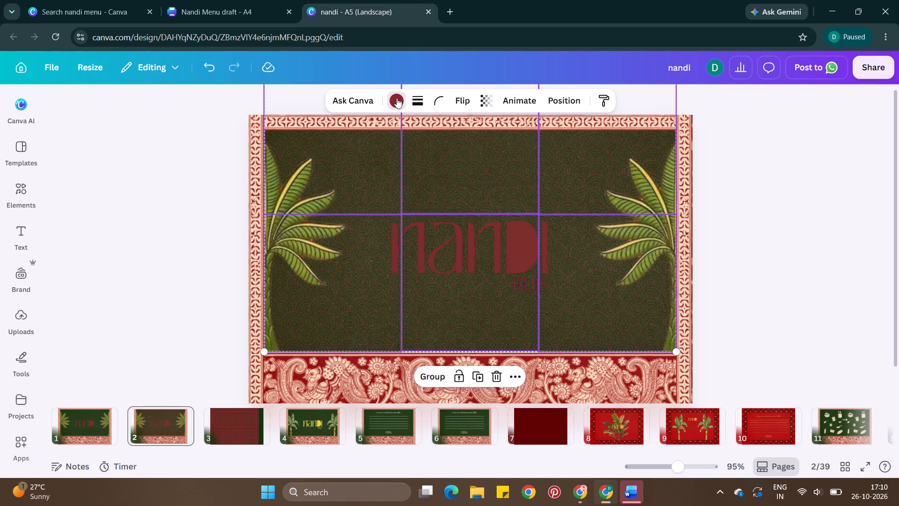
click(68, 216)
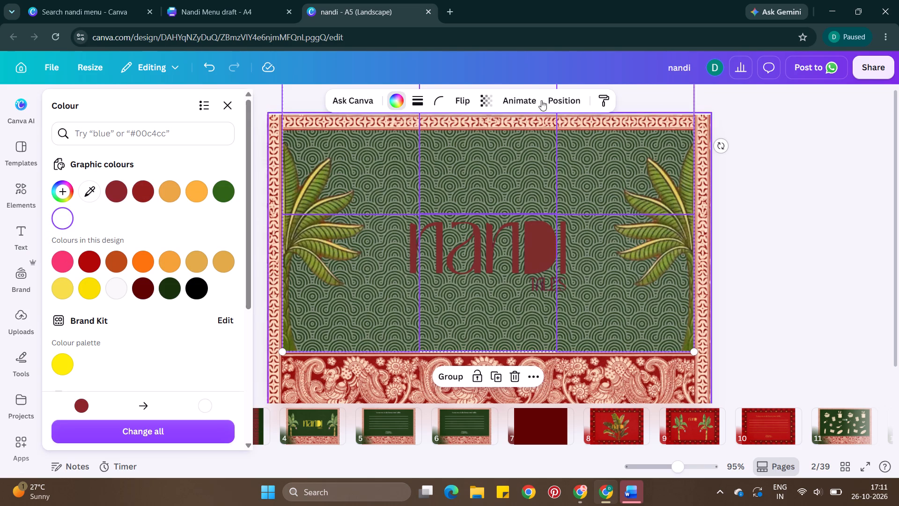
Set the transparency of the white pattern tiles on page 2 to 6.
click(488, 104)
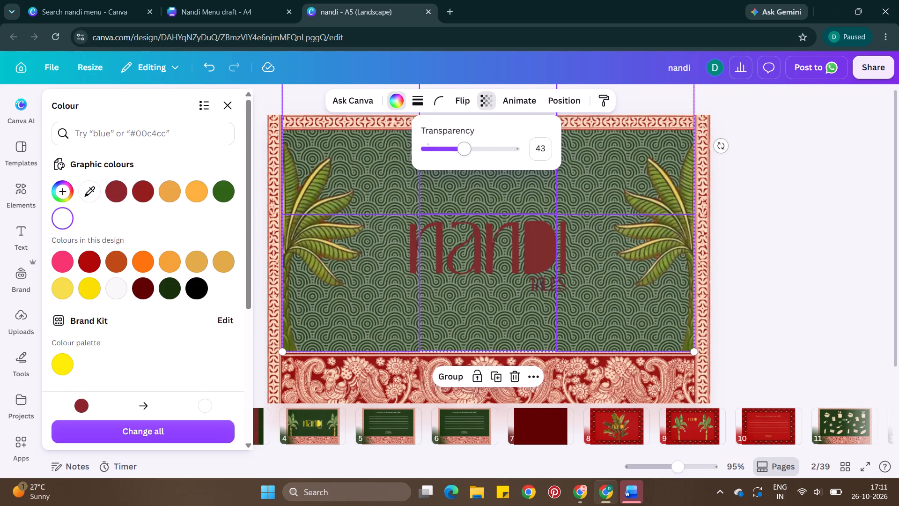
drag(467, 153, 432, 155)
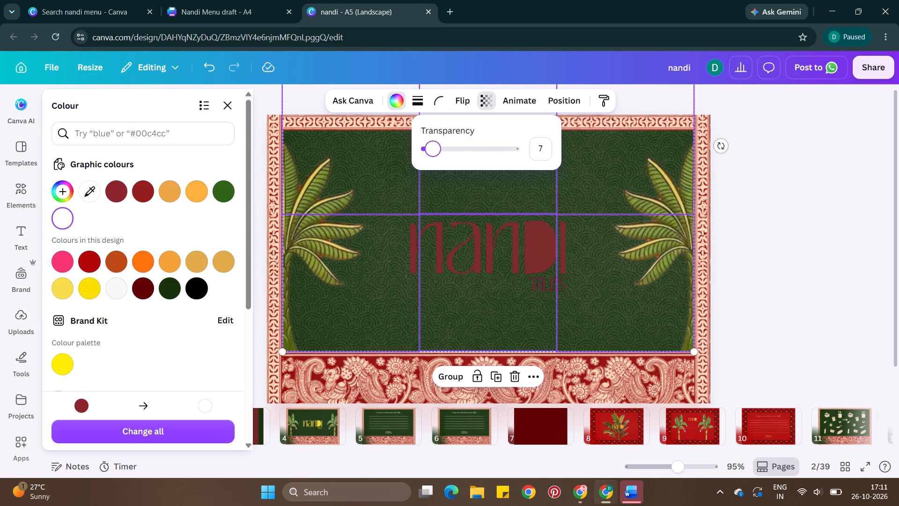
drag(432, 155, 430, 150)
drag(430, 150, 431, 150)
Try a stronger transparency level on page 2's white pattern tiles, settling on 7.
drag(431, 150, 442, 155)
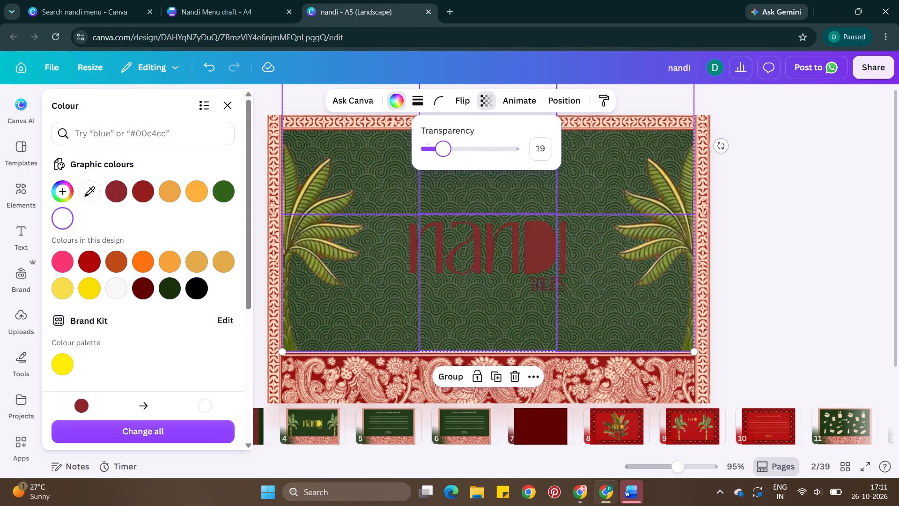
drag(442, 155, 432, 152)
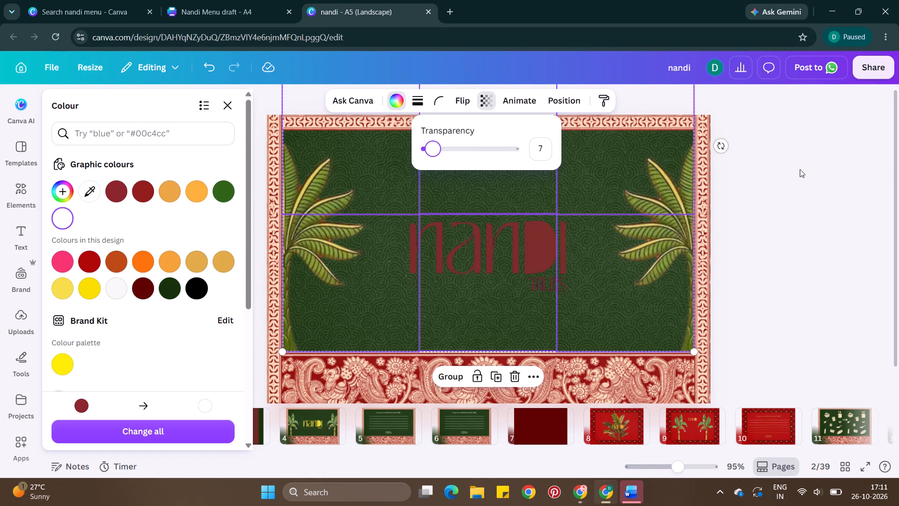
double_click(818, 165)
Show the rulers around the canvas and deselect the pattern tiles.
key(shift+r)
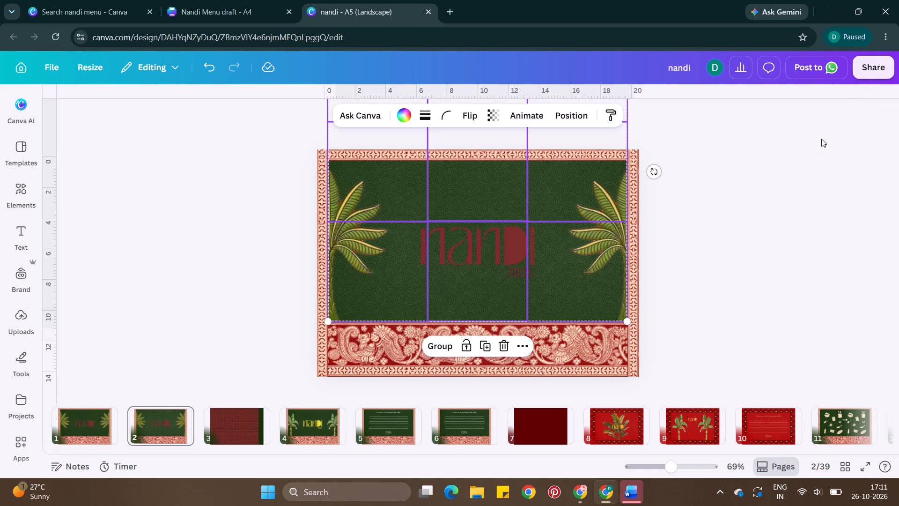
double_click(803, 157)
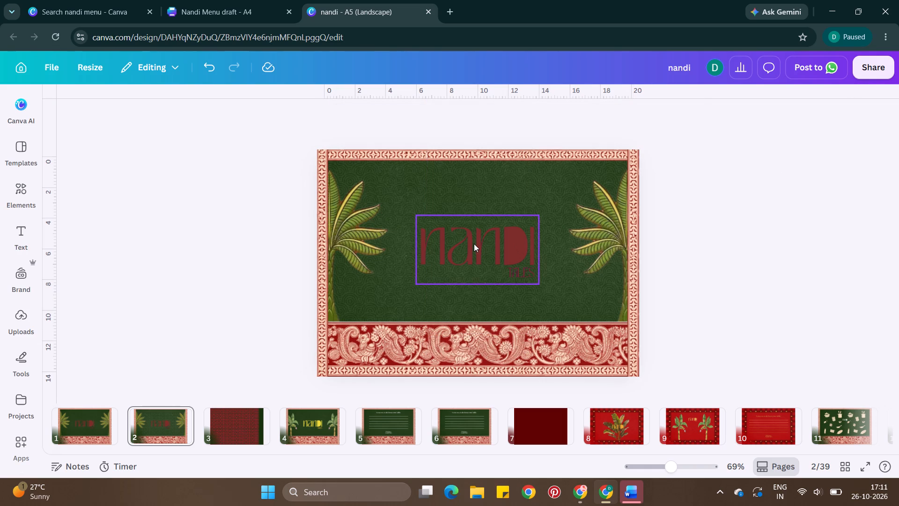
Replace the dark red Nandi Tales logo on page 2 with the yellow logo copied from page 4.
click(474, 244)
click(466, 248)
key(BackSpace)
click(479, 240)
key(BackSpace)
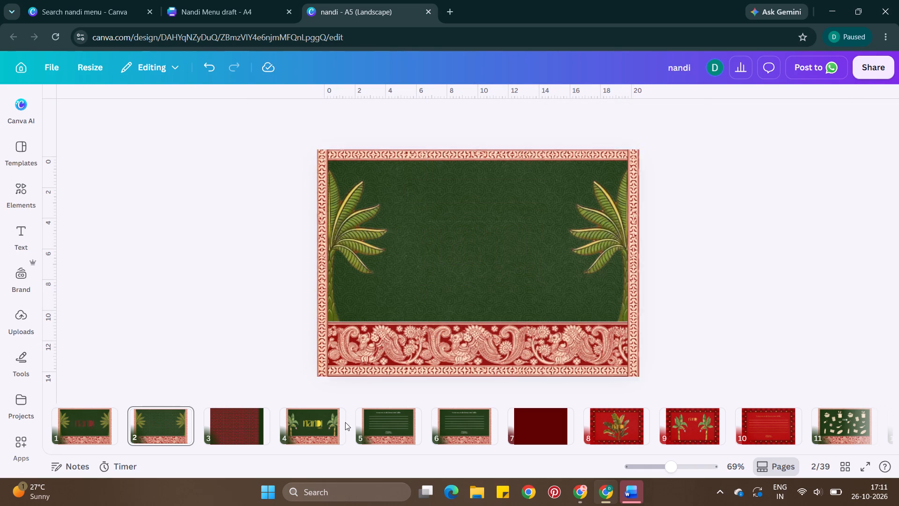
click(312, 436)
click(446, 252)
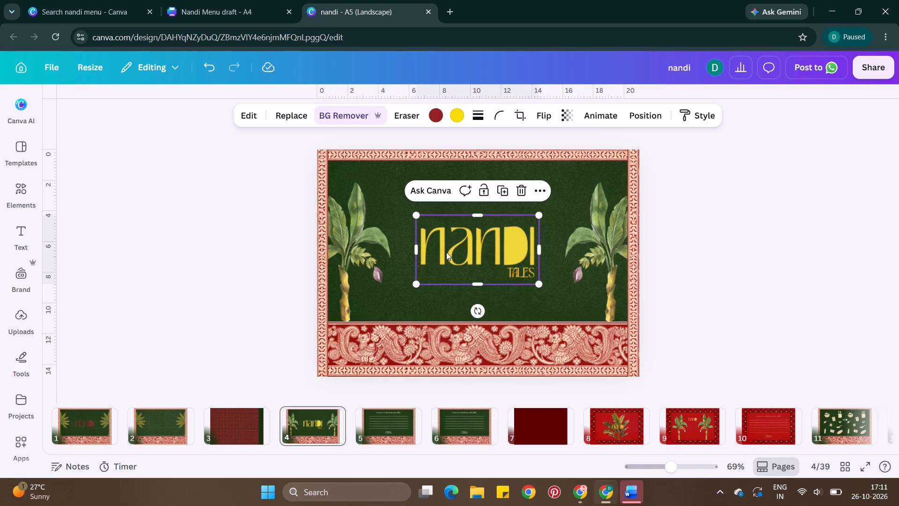
key(ctrl+c)
click(174, 411)
key(ctrl+v)
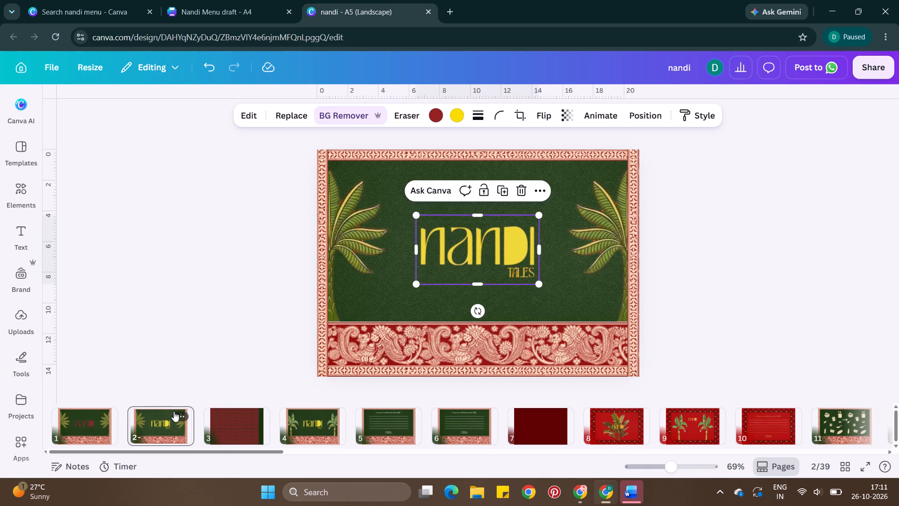
double_click(708, 261)
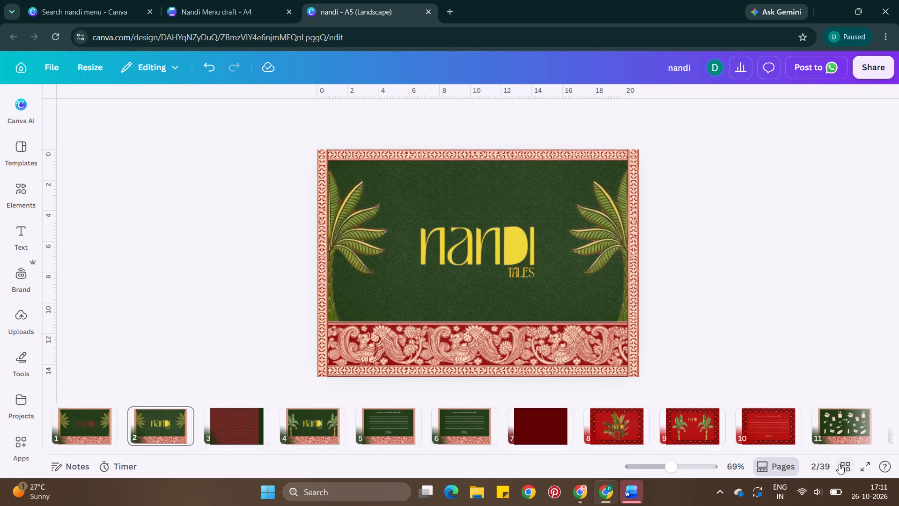
In the page grid view, move the red pattern tile page from position 3 to position 7.
click(839, 464)
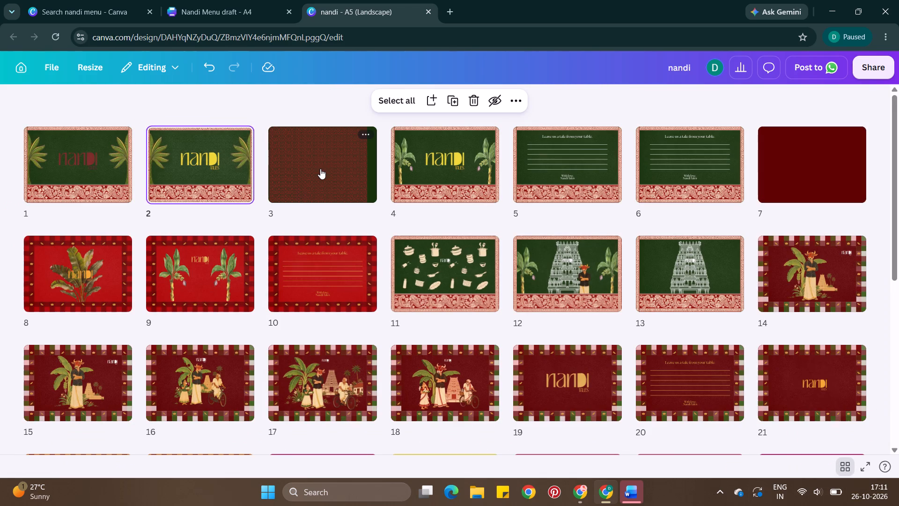
click(320, 169)
drag(320, 169, 886, 166)
Reorder the first three pages: banana-plant card first, patterned yellow-logo card second, red-logo palm card third.
click(329, 158)
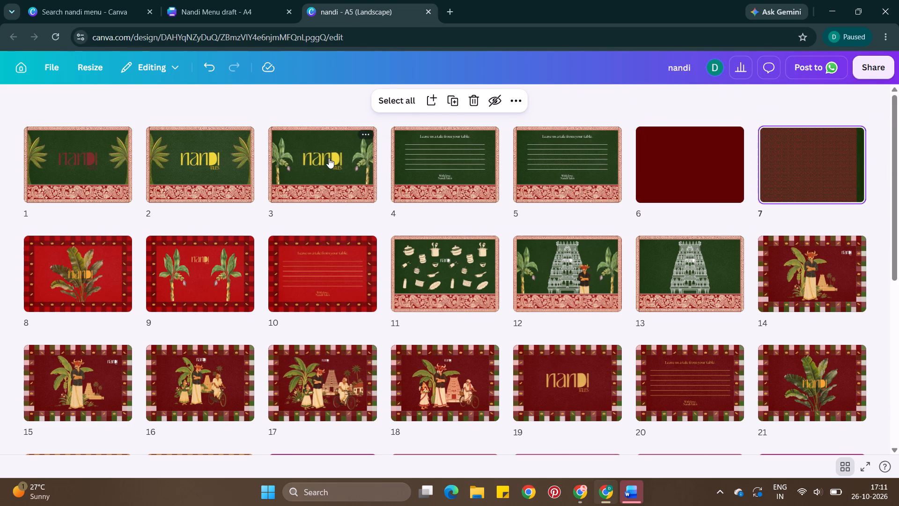
drag(353, 164, 158, 161)
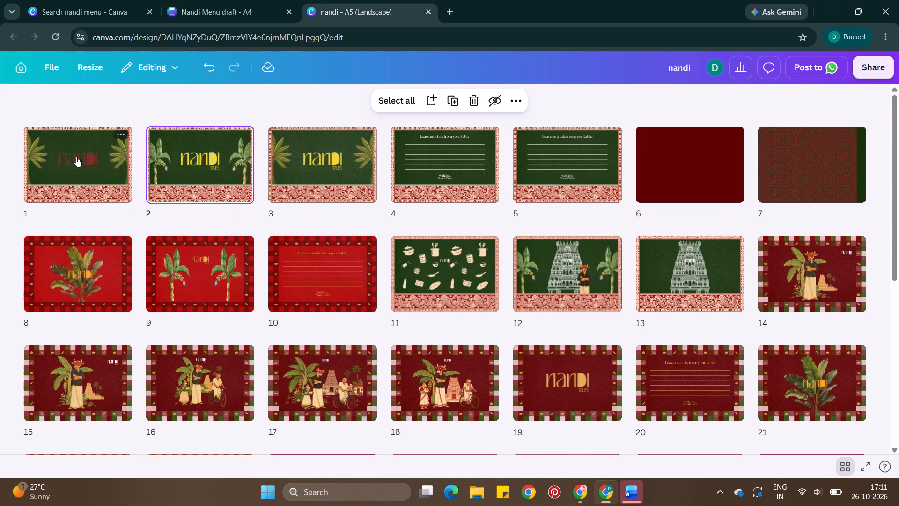
drag(76, 156, 355, 151)
click(422, 155)
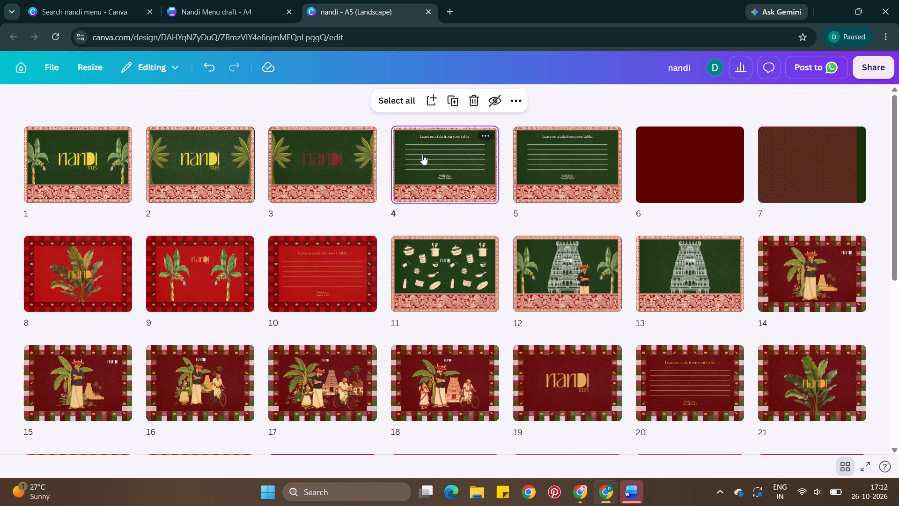
Open page 2 and copy its two palm layers together.
double_click(242, 176)
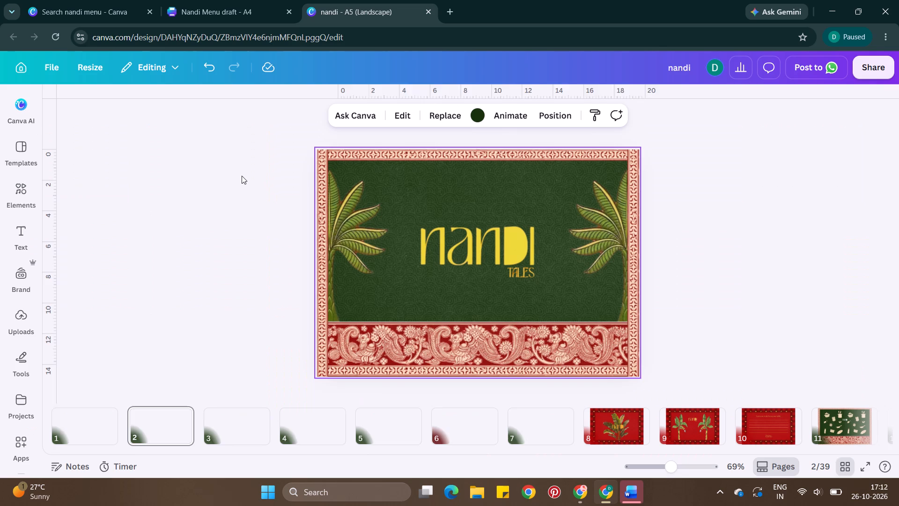
key(alt+1)
scroll(91, 150, up, 1)
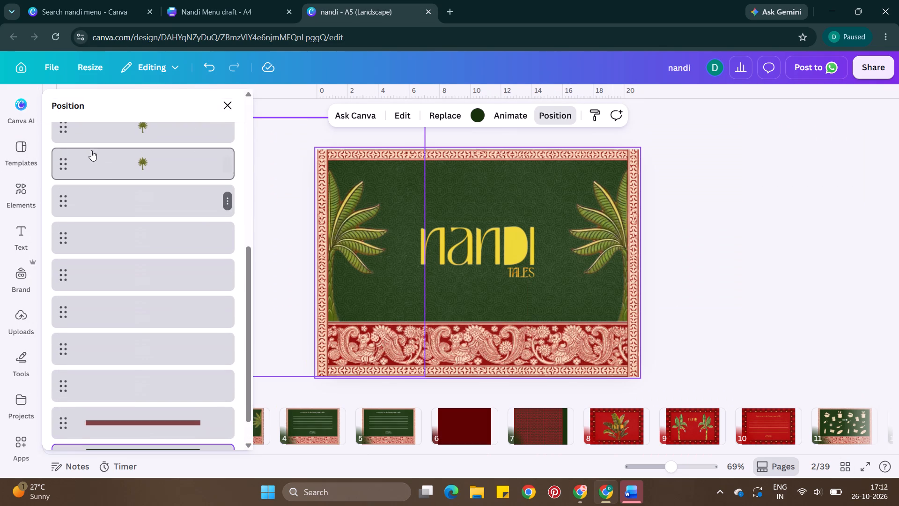
click(111, 167)
scroll(111, 167, up, 1)
ctrl+click(127, 248)
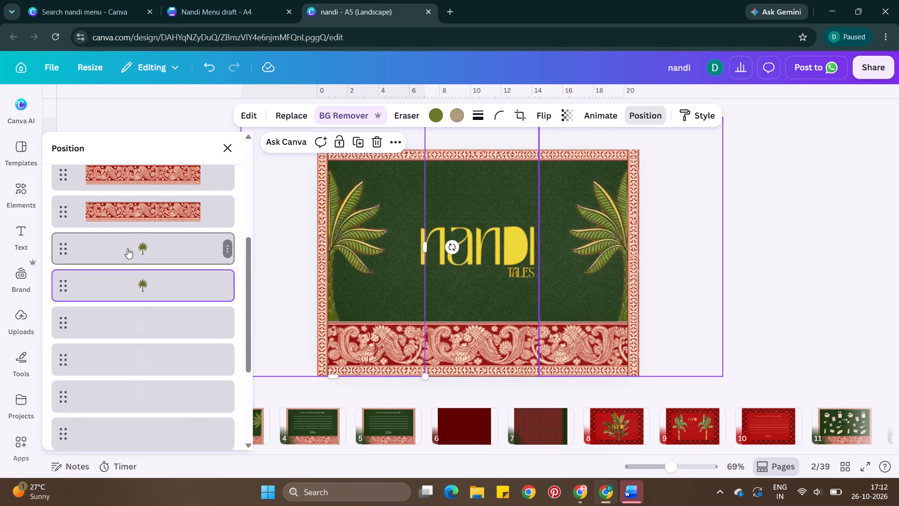
key(ctrl+c)
Delete the two banana plants from page 1.
scroll(348, 421, right, 2)
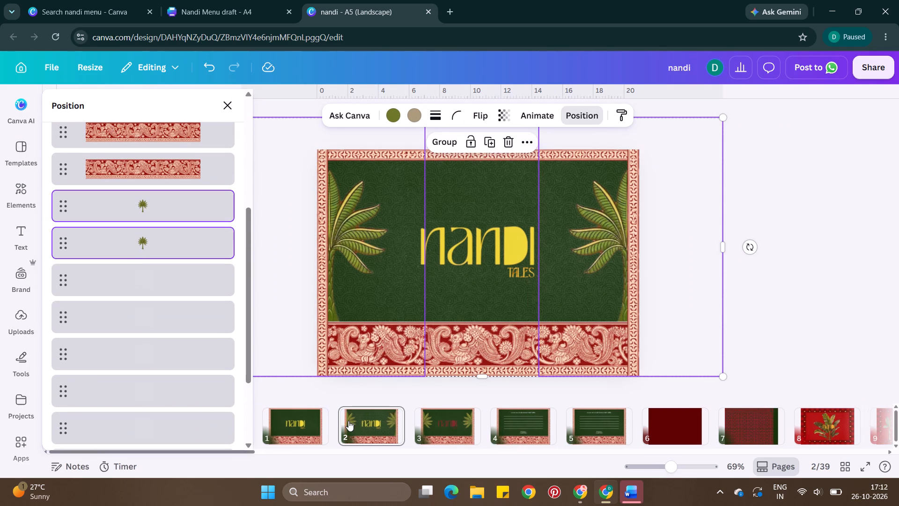
scroll(348, 421, right, 2)
click(311, 422)
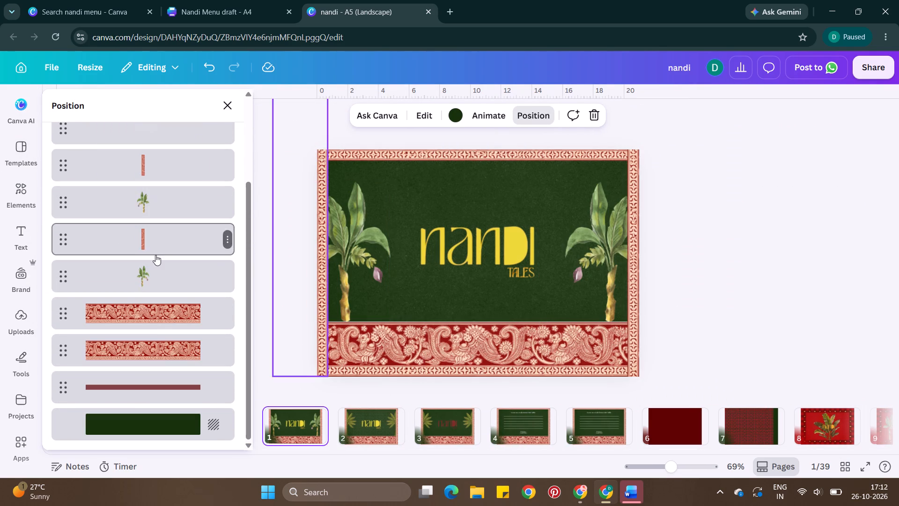
click(160, 276)
key(BackSpace)
click(142, 240)
key(BackSpace)
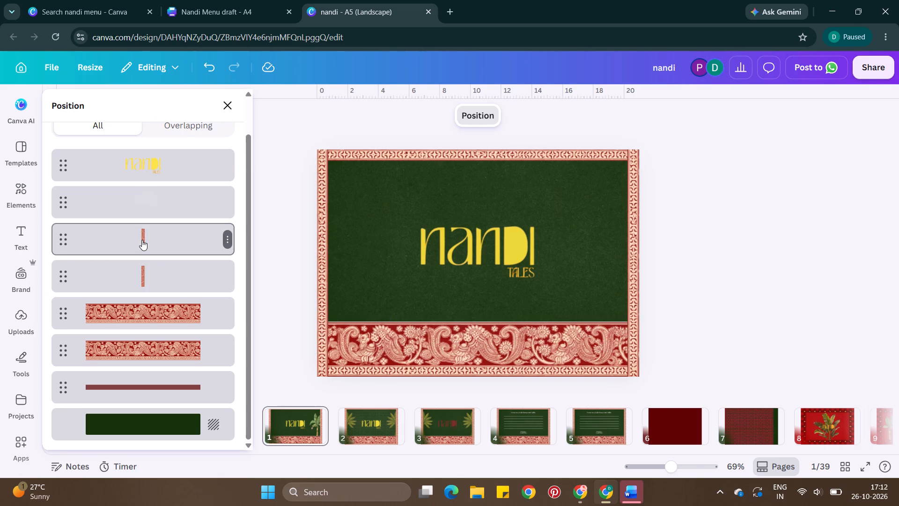
Paste the copied palms onto page 1 and send them to the back, behind the borders.
key(ctrl+v)
key(ctrl+alt+bracketleft)
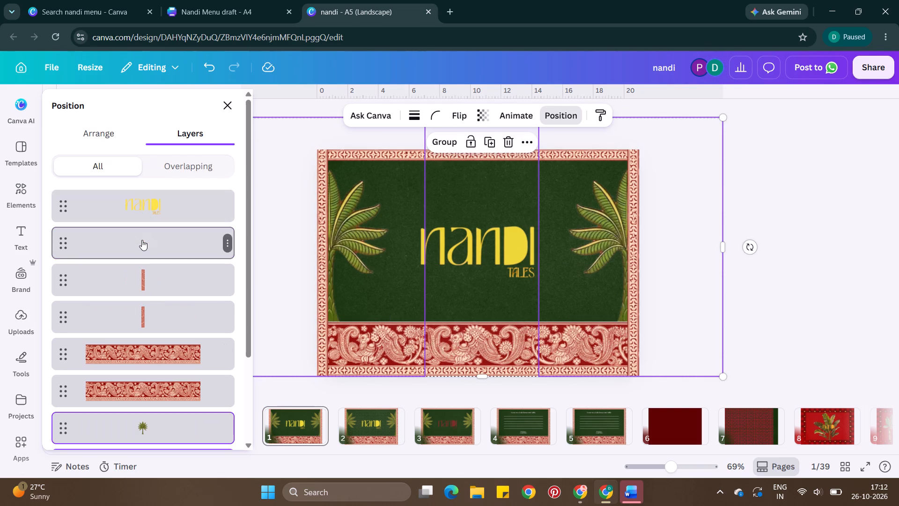
triple_click(844, 209)
click(844, 209)
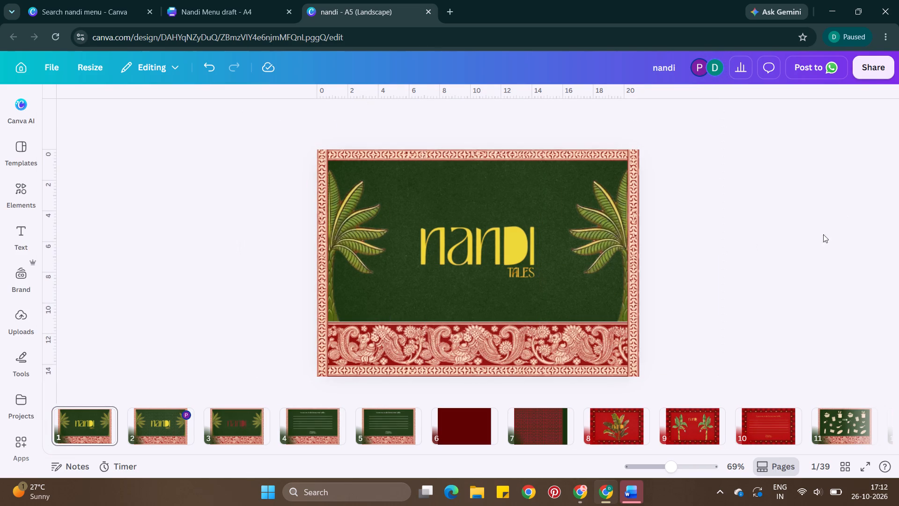
Compare the cards on pages 1, 2 and 3, and examine page 2's layer stack.
click(149, 425)
click(248, 417)
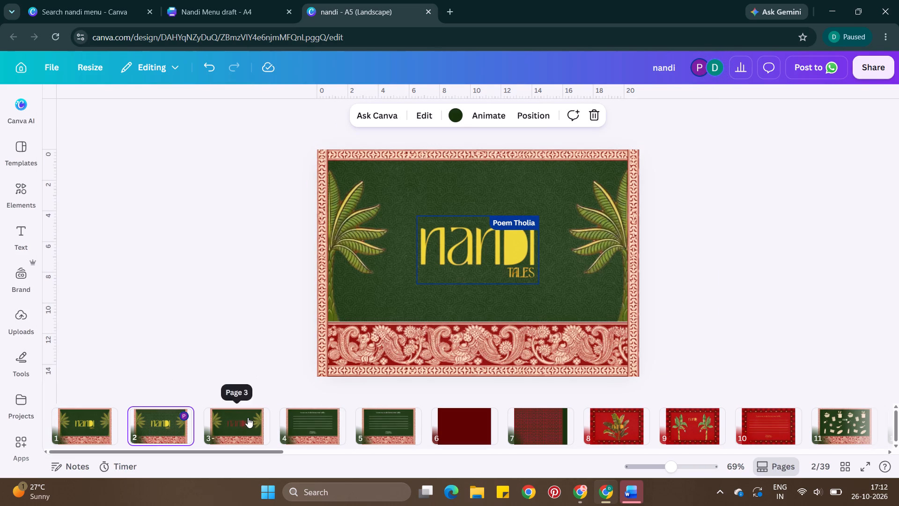
click(95, 424)
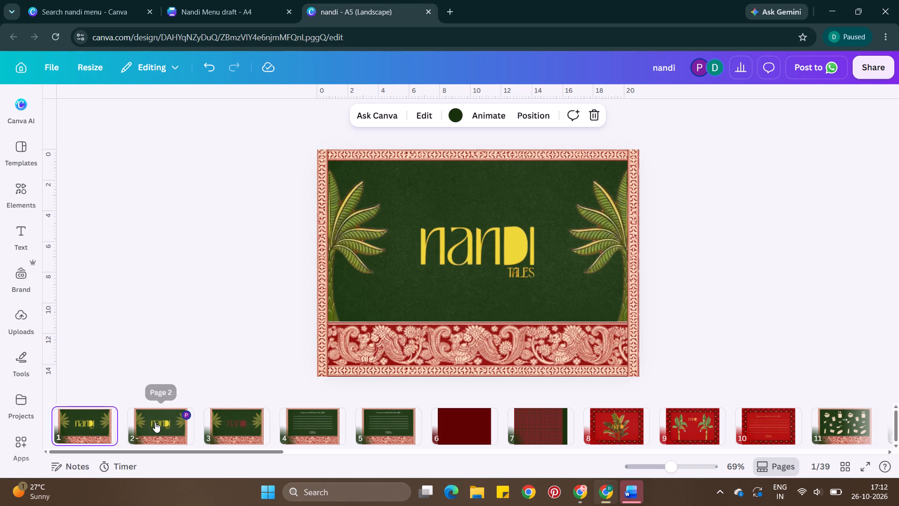
click(155, 422)
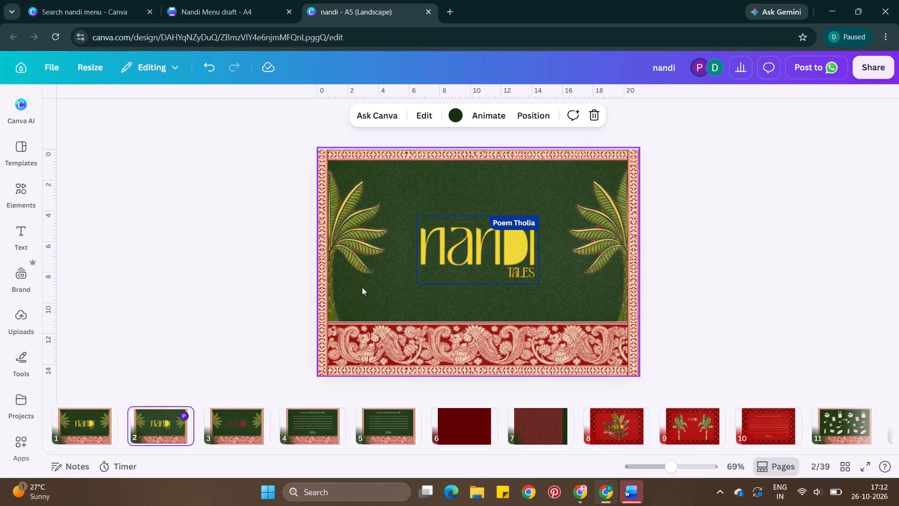
key(alt+1)
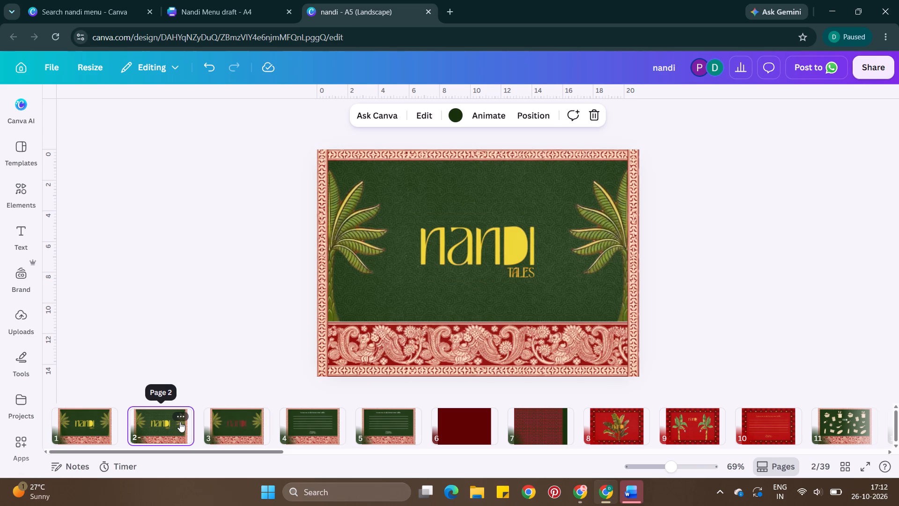
scroll(177, 396, down, 6)
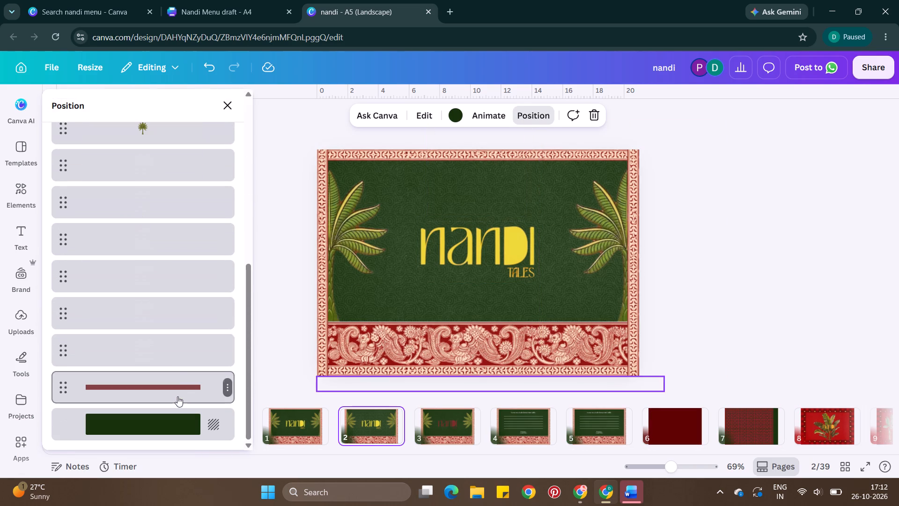
scroll(169, 293, up, 6)
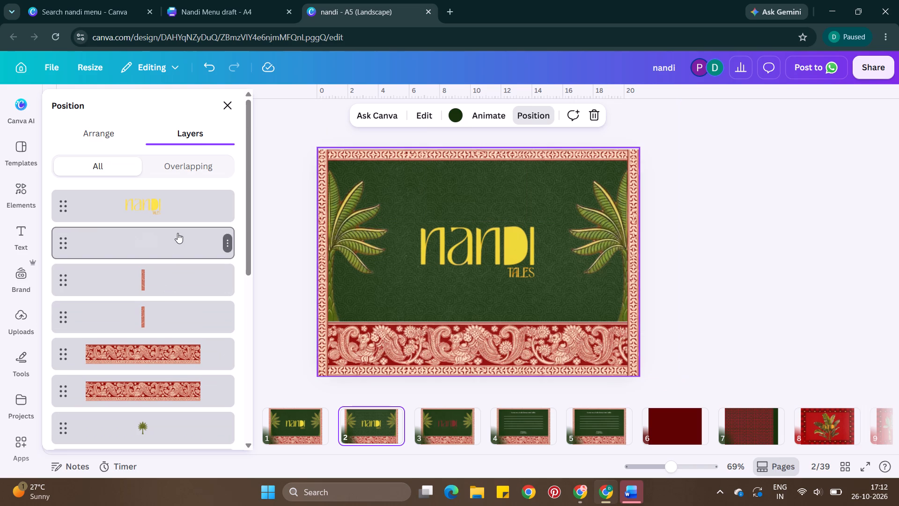
click(177, 233)
triple_click(773, 189)
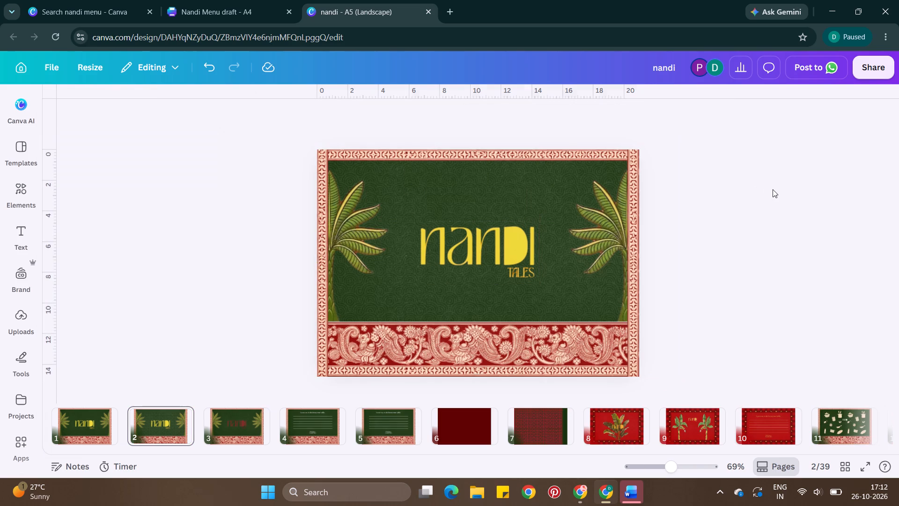
click(223, 432)
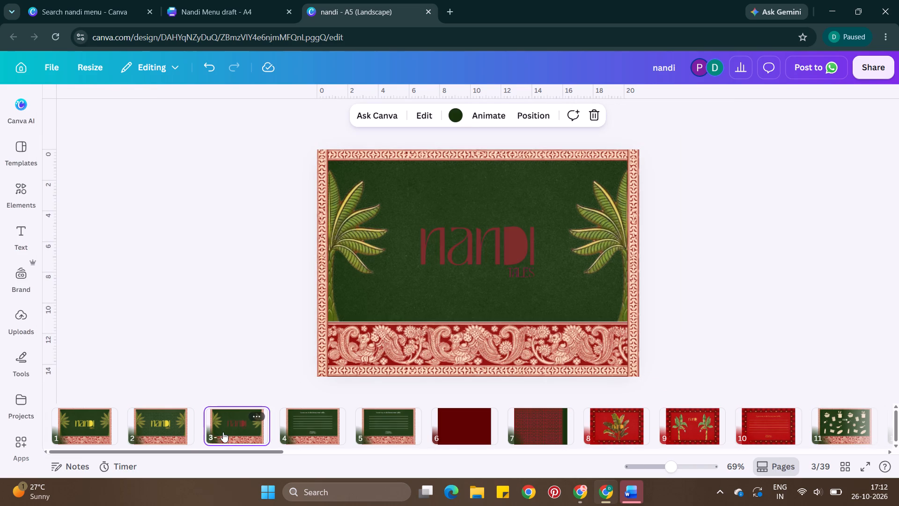
click(108, 429)
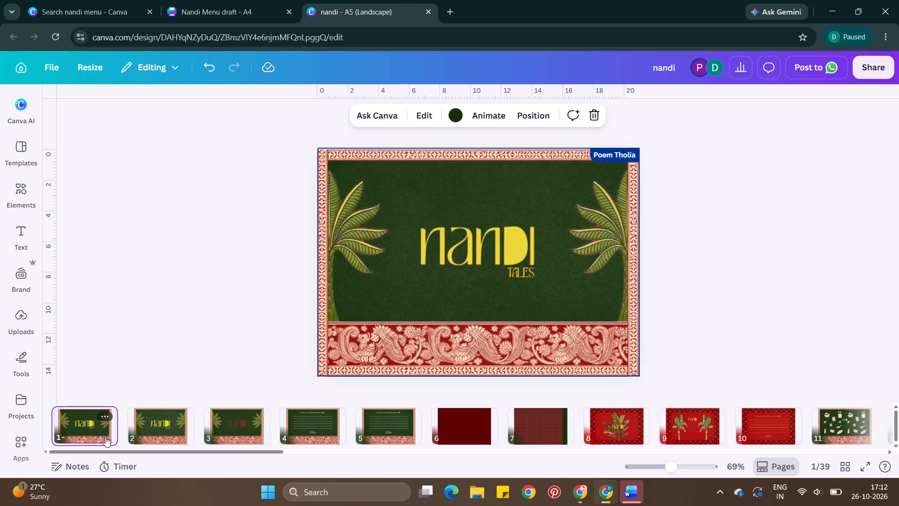
click(180, 419)
click(77, 425)
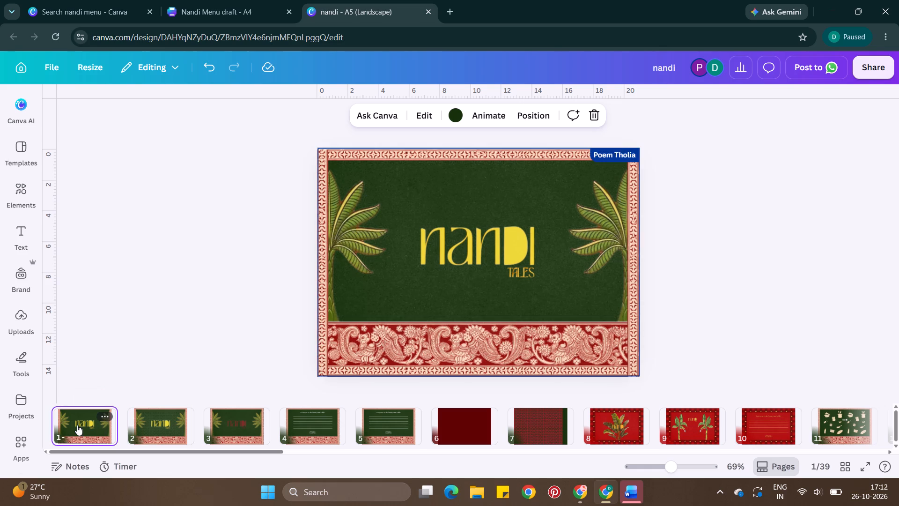
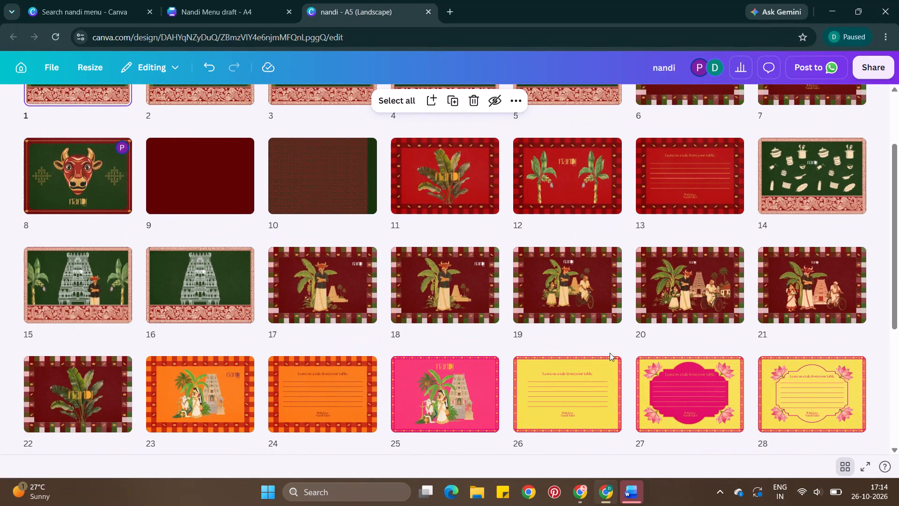
Review the maroon checked-border cards on pages 6 and 7, and duplicate the page 7 writing card.
scroll(610, 353, up, 1)
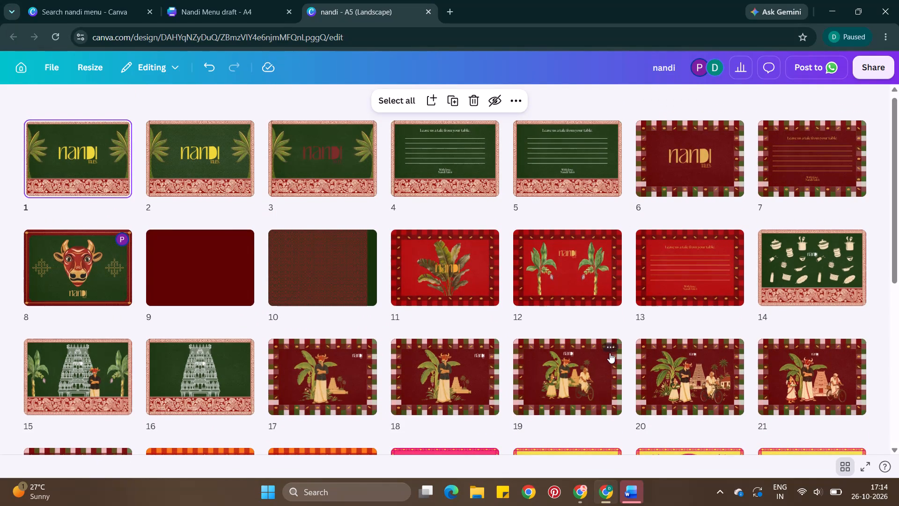
scroll(603, 203, up, 1)
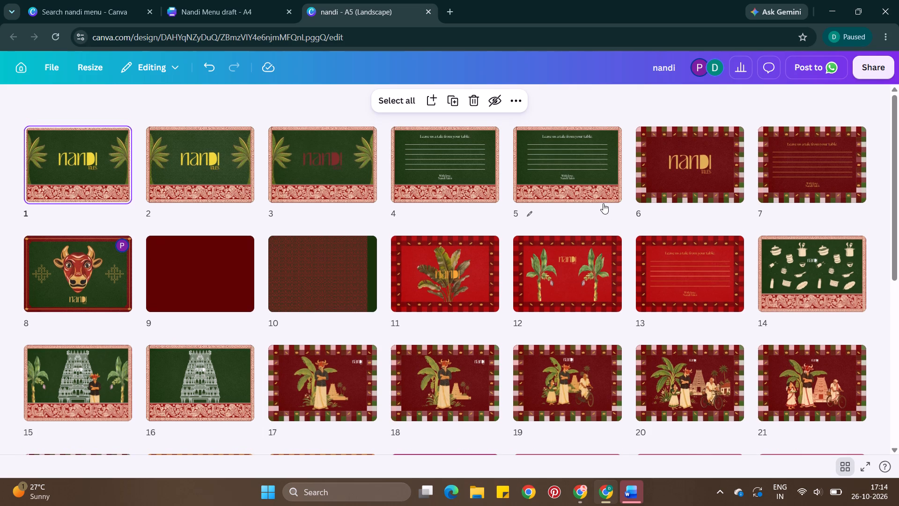
scroll(603, 203, up, 1)
double_click(678, 157)
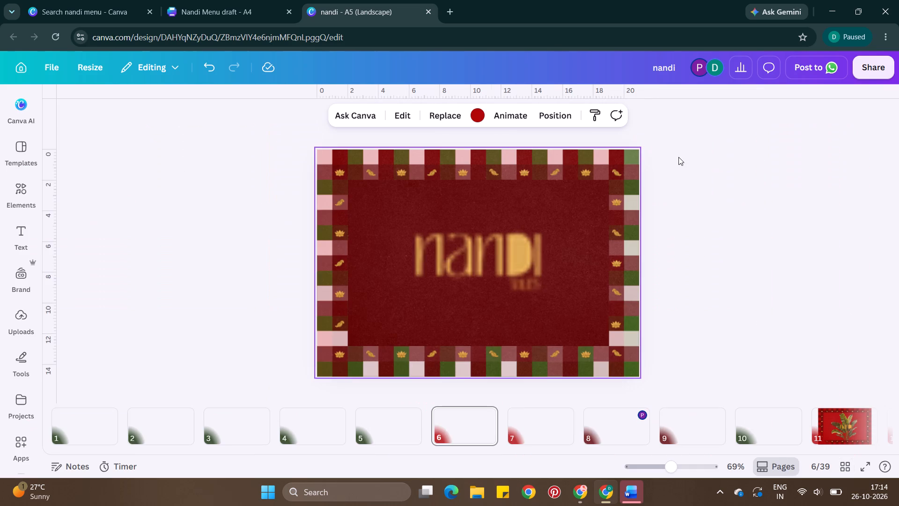
click(541, 425)
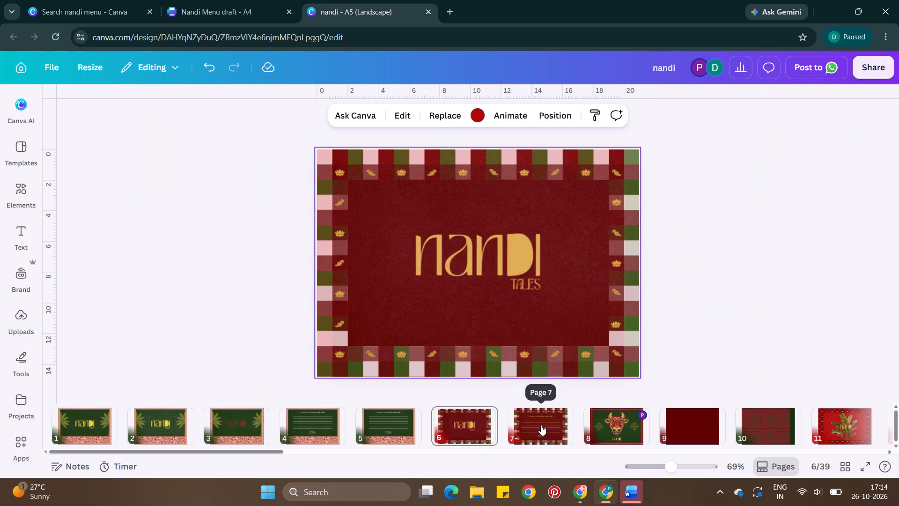
click(461, 425)
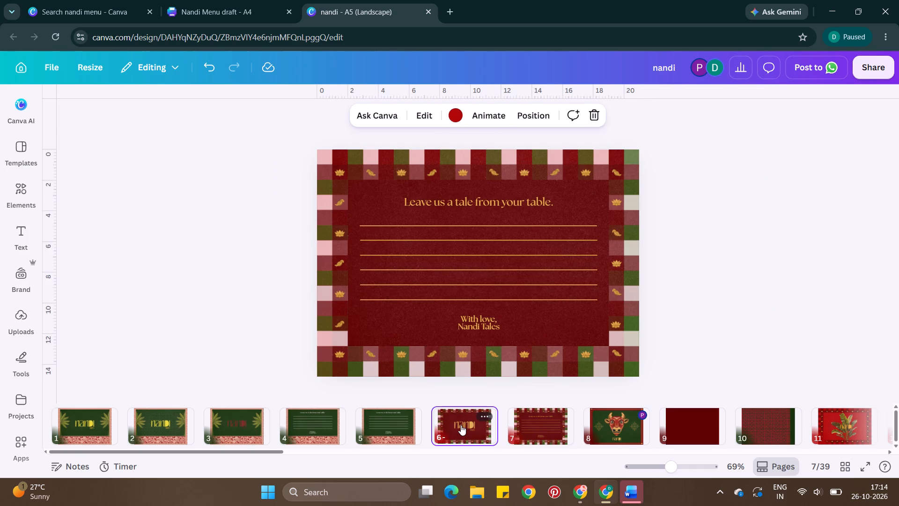
click(551, 421)
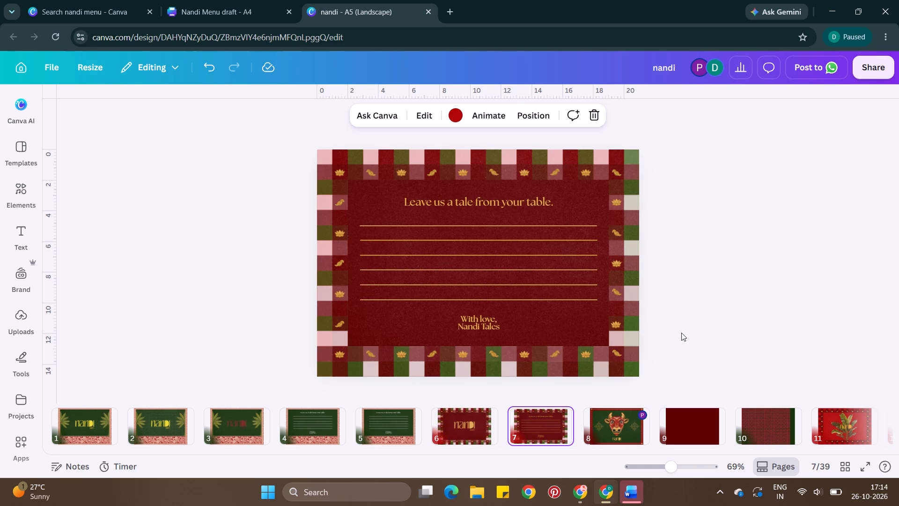
click(526, 422)
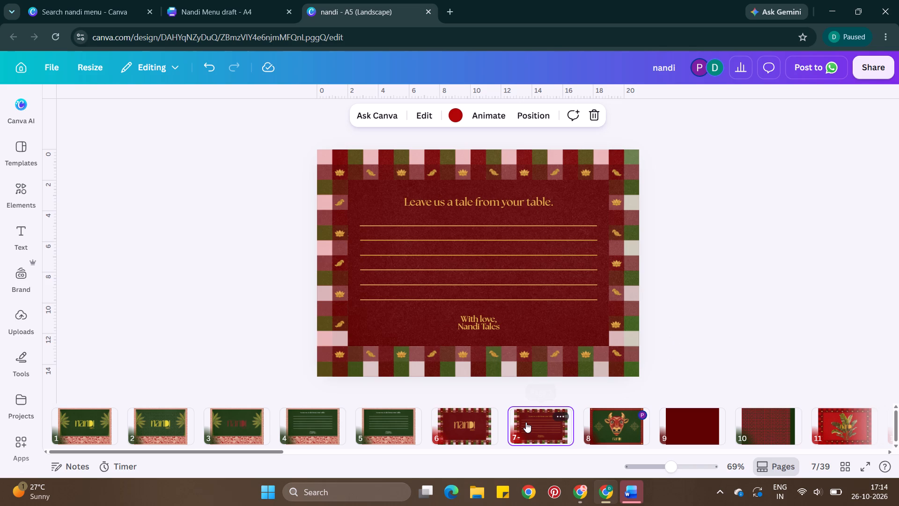
key(ctrl+d)
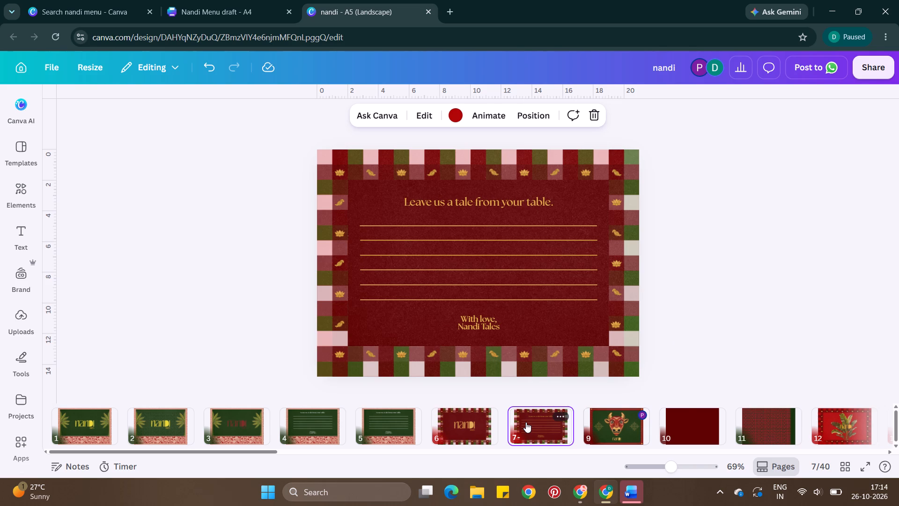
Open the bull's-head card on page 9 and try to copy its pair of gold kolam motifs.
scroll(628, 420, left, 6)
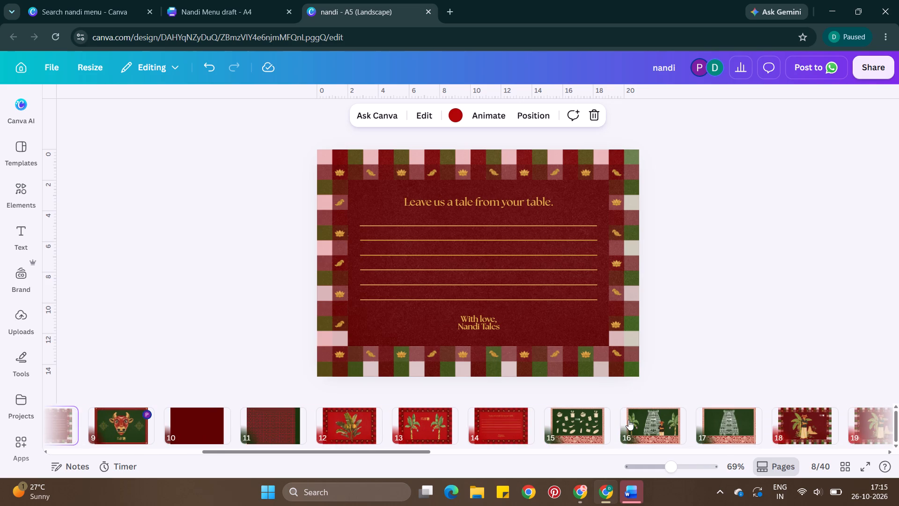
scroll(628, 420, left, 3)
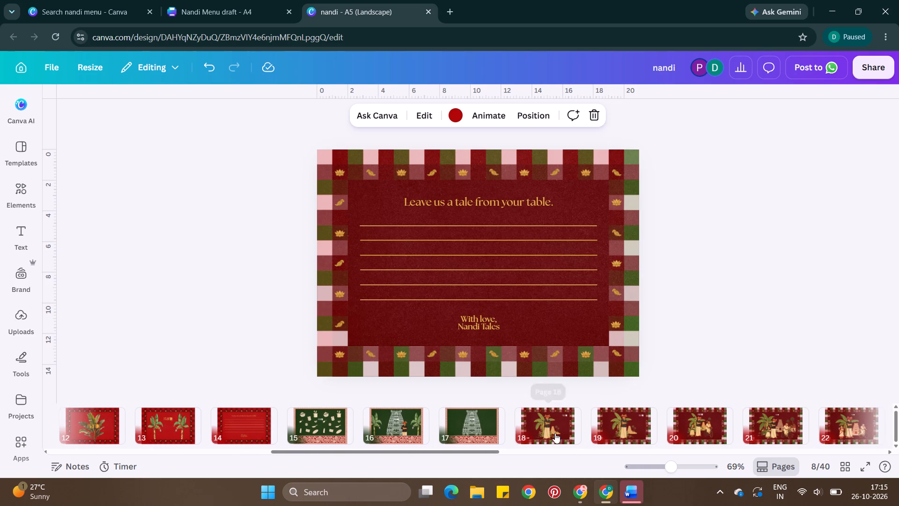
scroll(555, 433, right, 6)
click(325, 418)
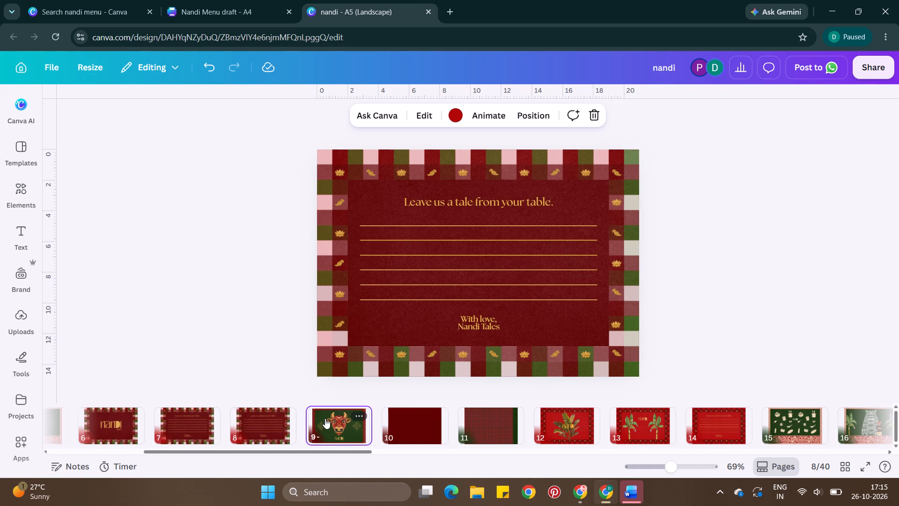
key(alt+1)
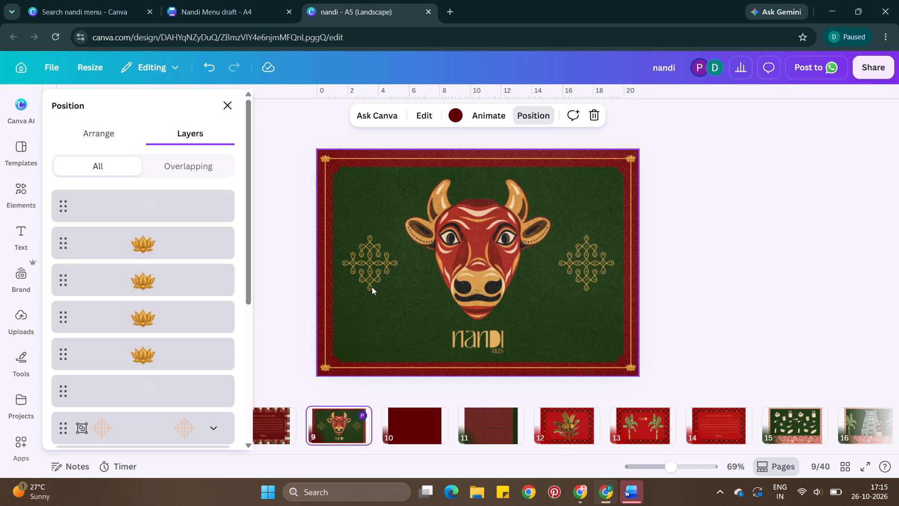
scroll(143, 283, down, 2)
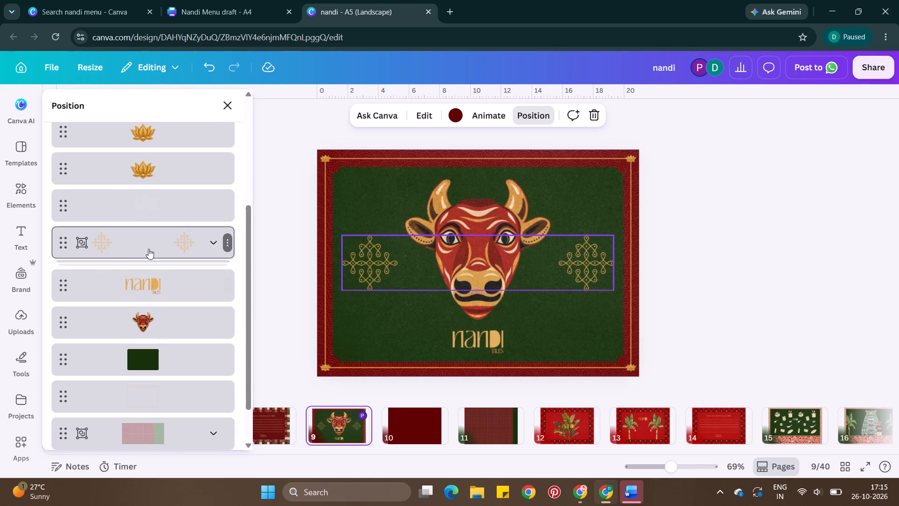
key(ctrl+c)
Duplicate the maroon checked-border logo card on page 6.
scroll(457, 419, right, 1)
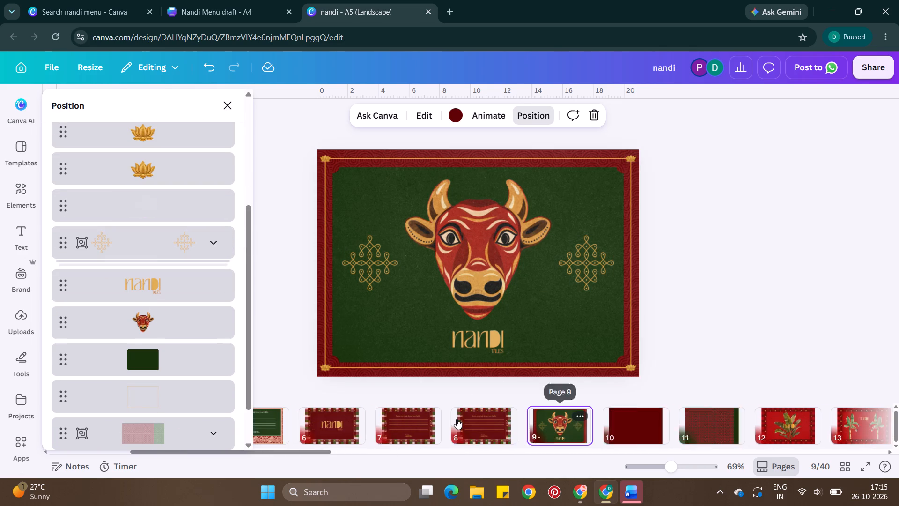
scroll(457, 419, right, 1)
click(369, 421)
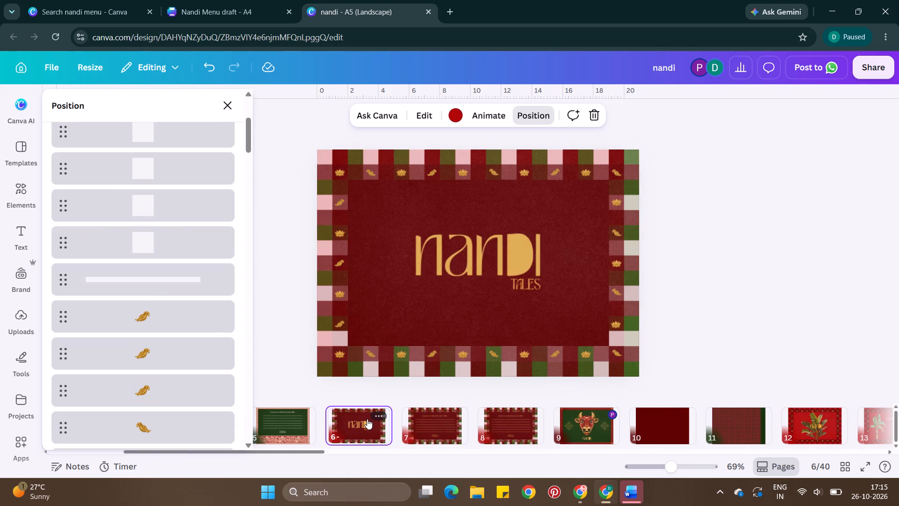
key(ctrl+d)
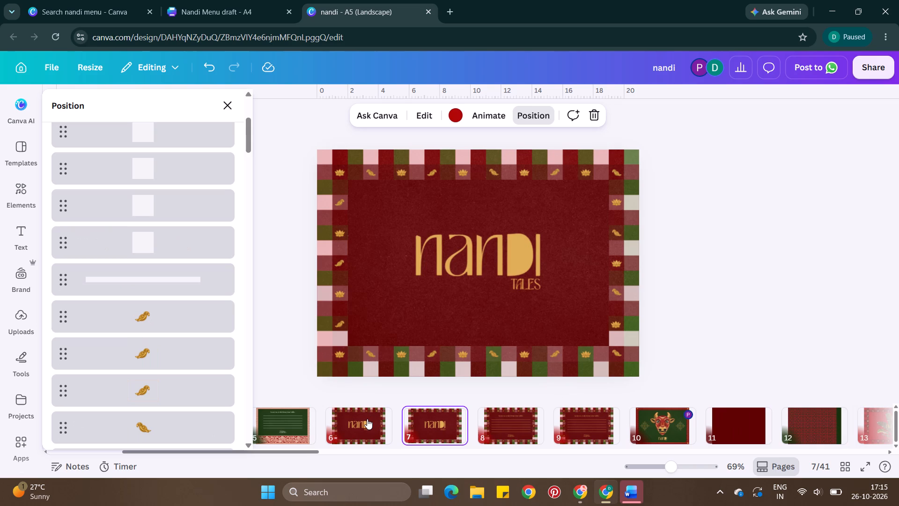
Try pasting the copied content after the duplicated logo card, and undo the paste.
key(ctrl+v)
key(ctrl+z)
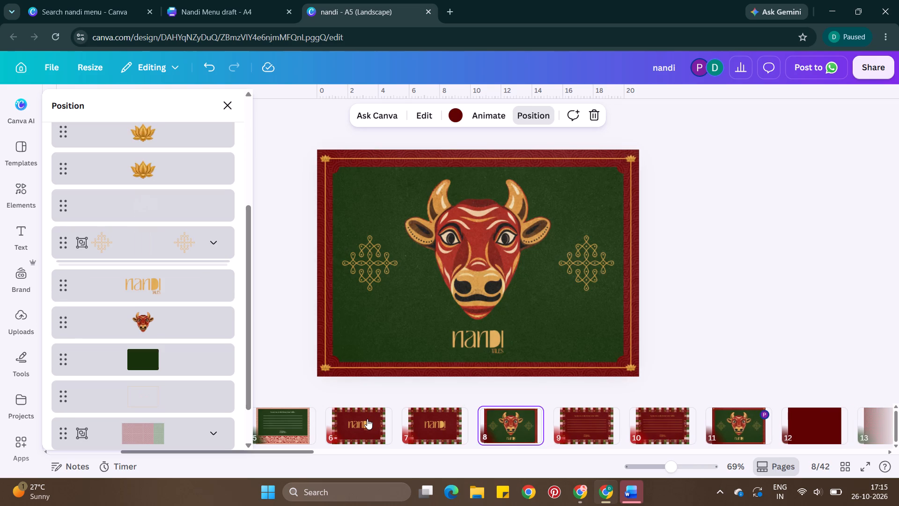
Copy the grouped gold kolam motifs from the bull's-head card and paste them onto the duplicated maroon logo card on page 7.
click(688, 417)
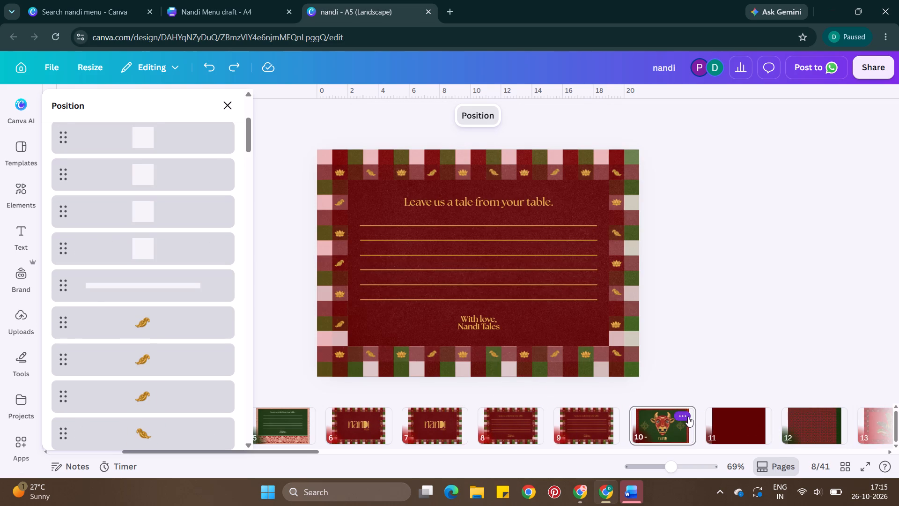
click(184, 246)
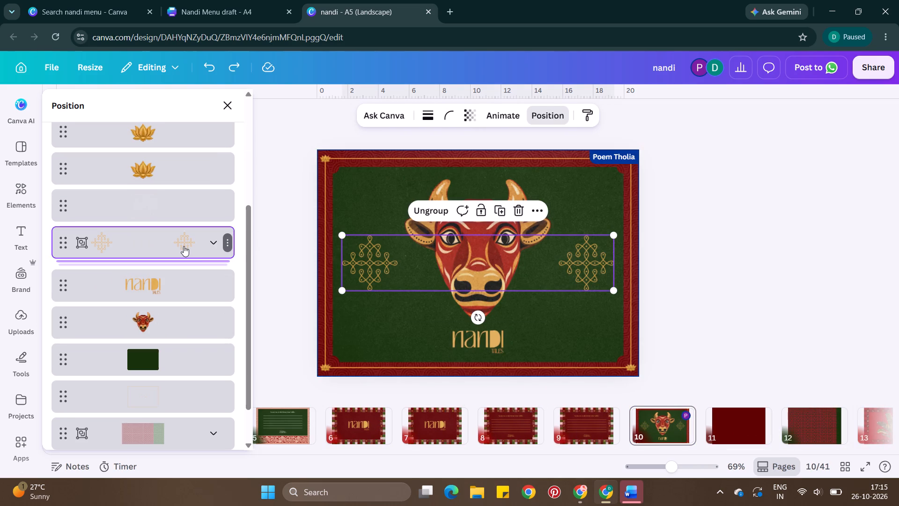
key(ctrl+c)
click(421, 416)
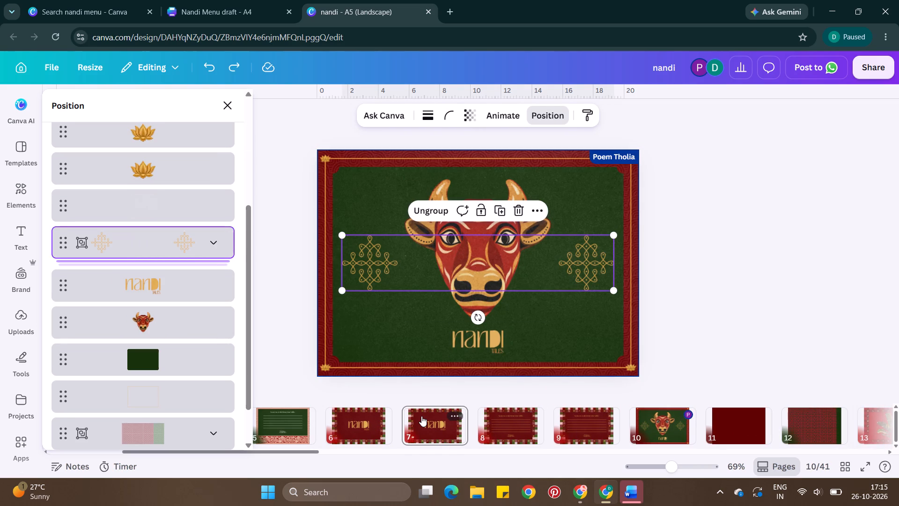
key(ctrl+v)
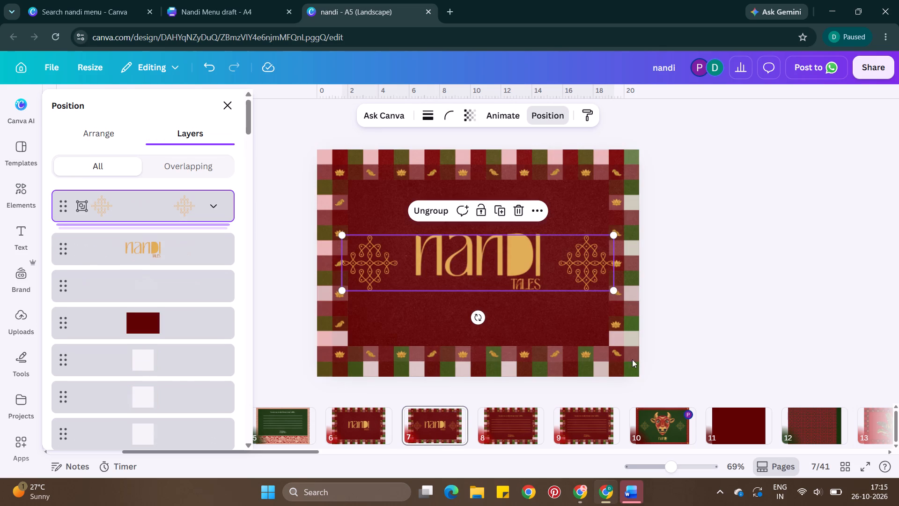
Shrink the kolam group to fit inside page 7's checked border and align the motifs on either side of the logo.
drag(614, 289, 602, 287)
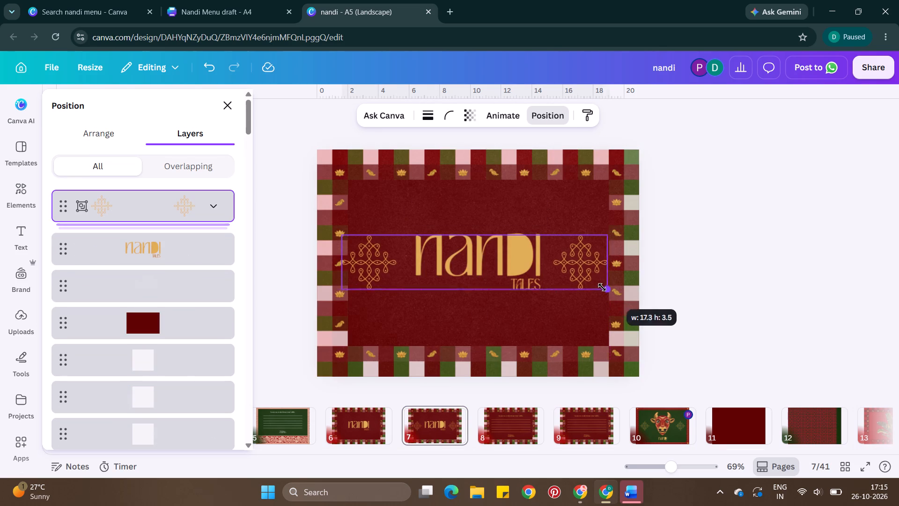
drag(602, 287, 601, 286)
drag(341, 237, 355, 237)
drag(414, 266, 414, 265)
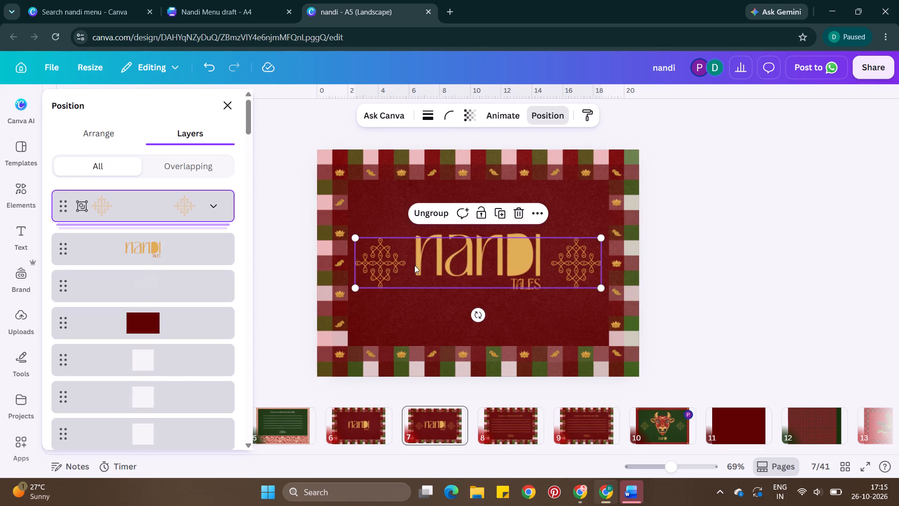
drag(414, 265, 415, 259)
triple_click(696, 254)
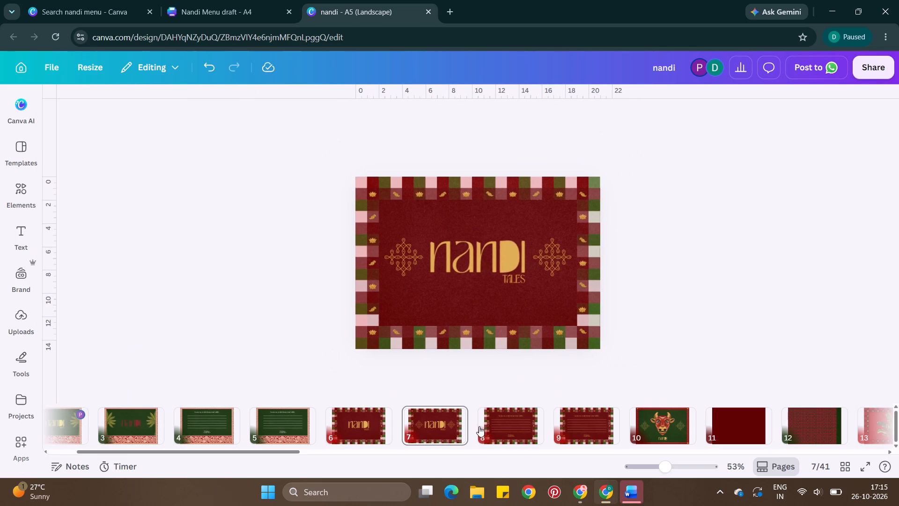
Compare the maroon writing card on page 8 with the green palm logo cards on pages 2 and 3.
click(523, 426)
scroll(523, 426, left, 1)
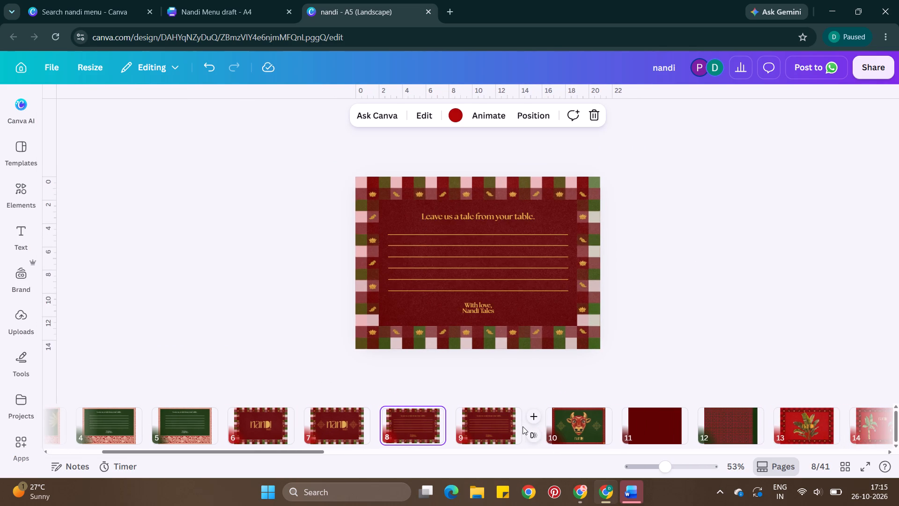
scroll(310, 403, right, 2)
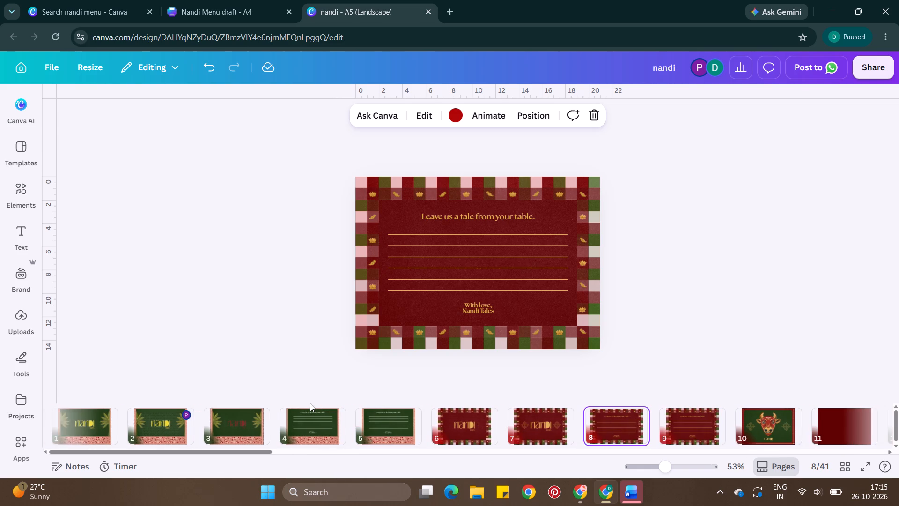
scroll(310, 403, right, 3)
click(162, 434)
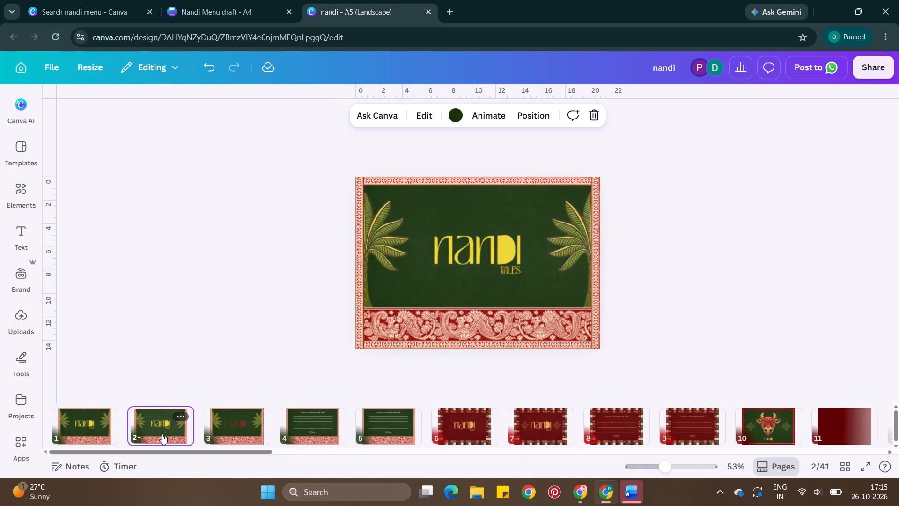
click(162, 434)
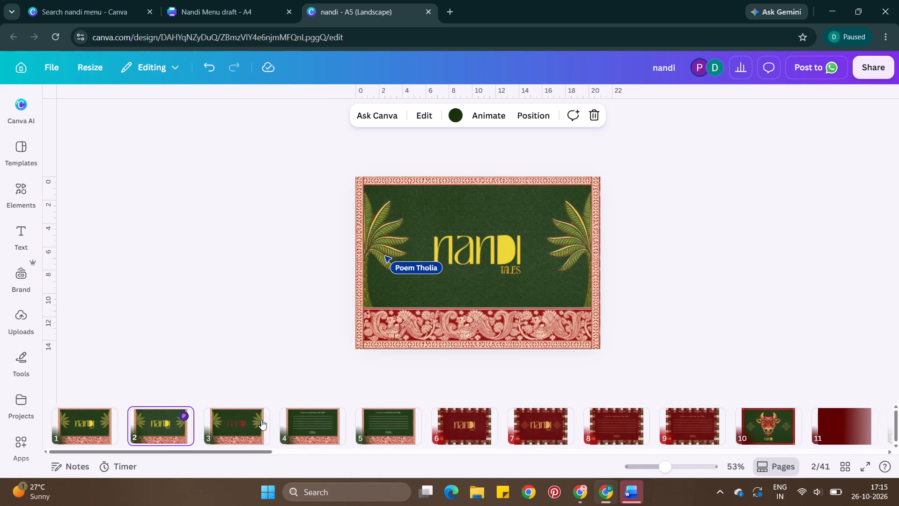
click(236, 423)
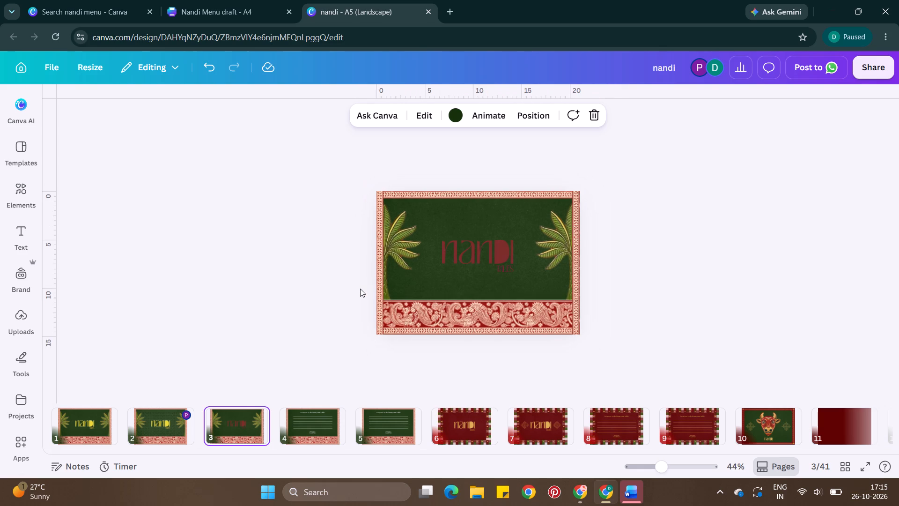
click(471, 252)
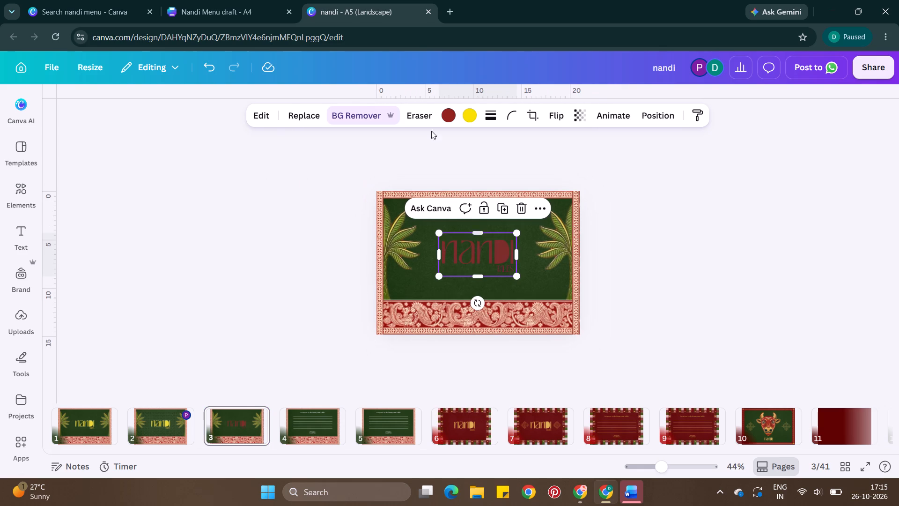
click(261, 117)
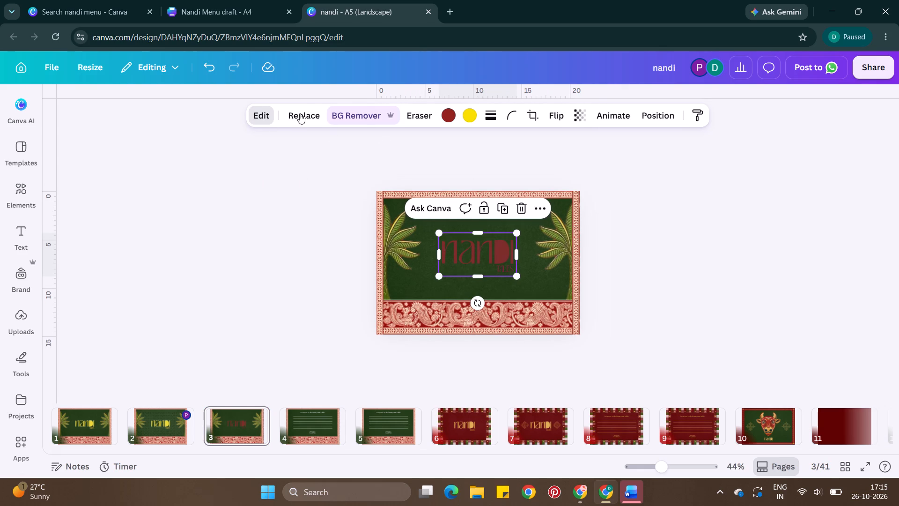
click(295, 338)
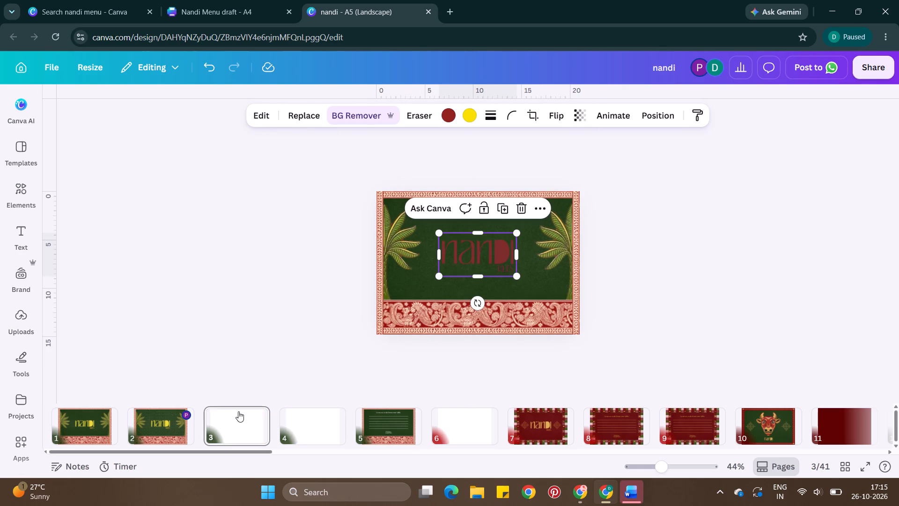
Duplicate the green palm card with the red logo on page 3.
click(238, 411)
key(ctrl+d)
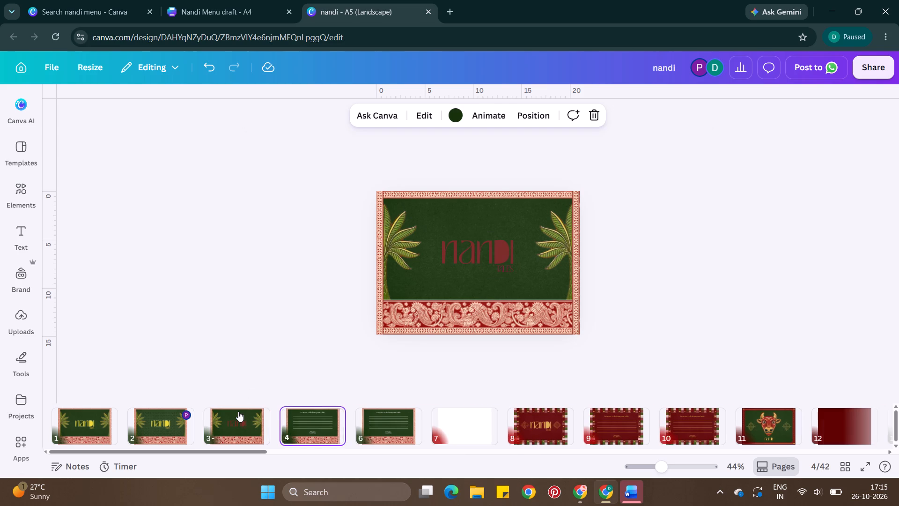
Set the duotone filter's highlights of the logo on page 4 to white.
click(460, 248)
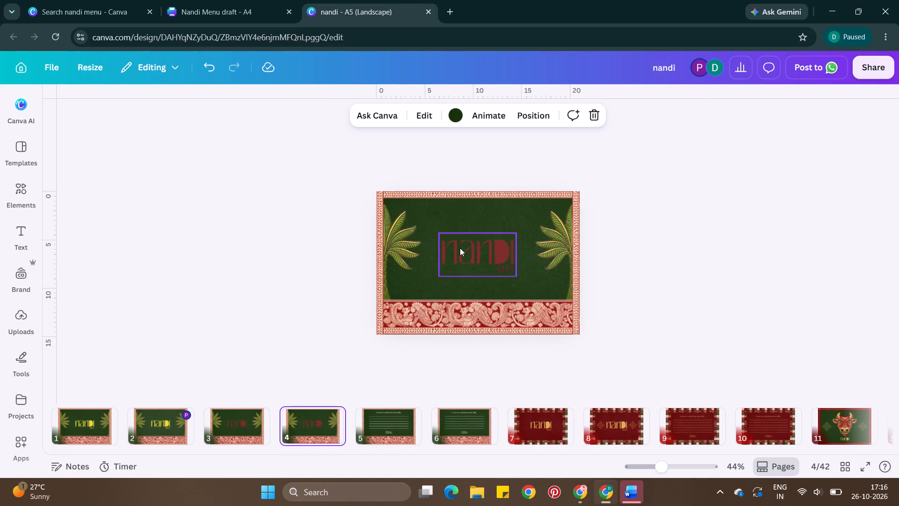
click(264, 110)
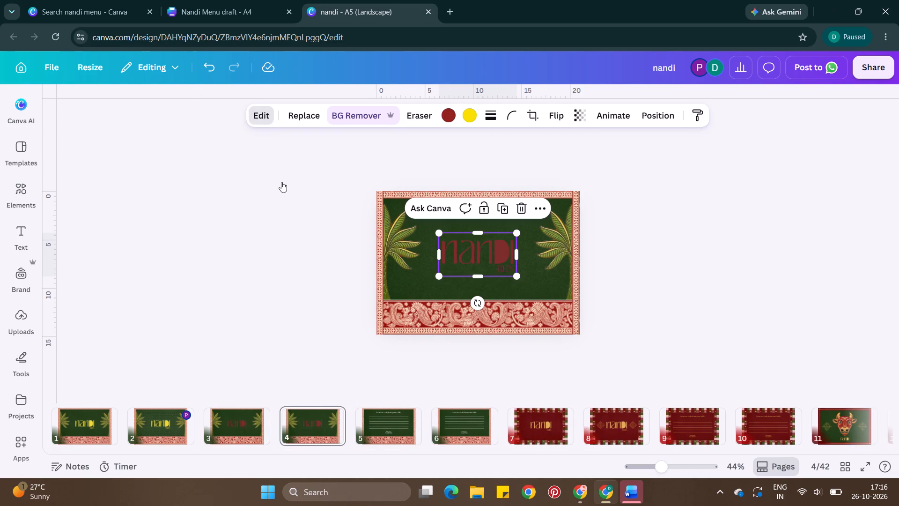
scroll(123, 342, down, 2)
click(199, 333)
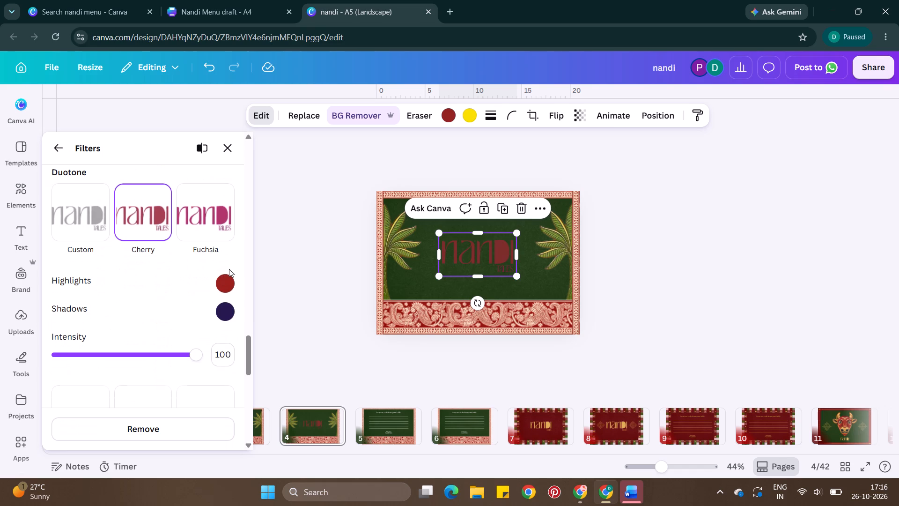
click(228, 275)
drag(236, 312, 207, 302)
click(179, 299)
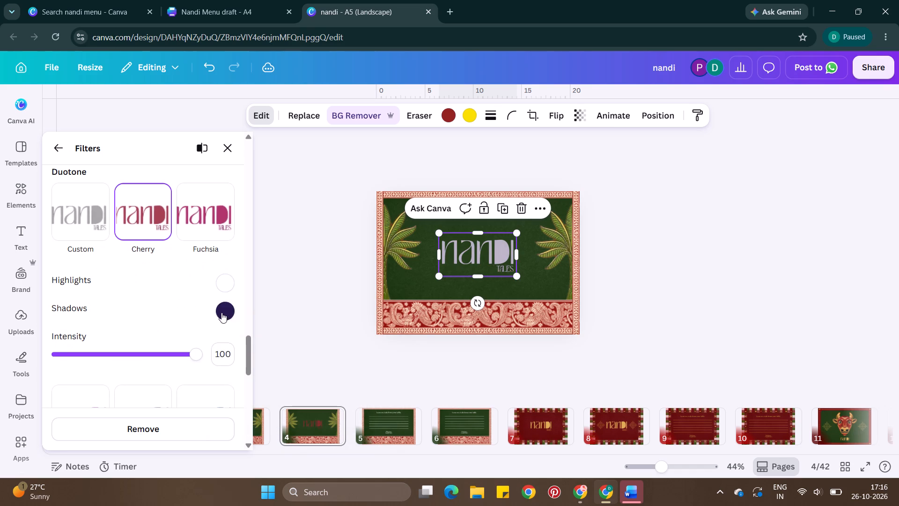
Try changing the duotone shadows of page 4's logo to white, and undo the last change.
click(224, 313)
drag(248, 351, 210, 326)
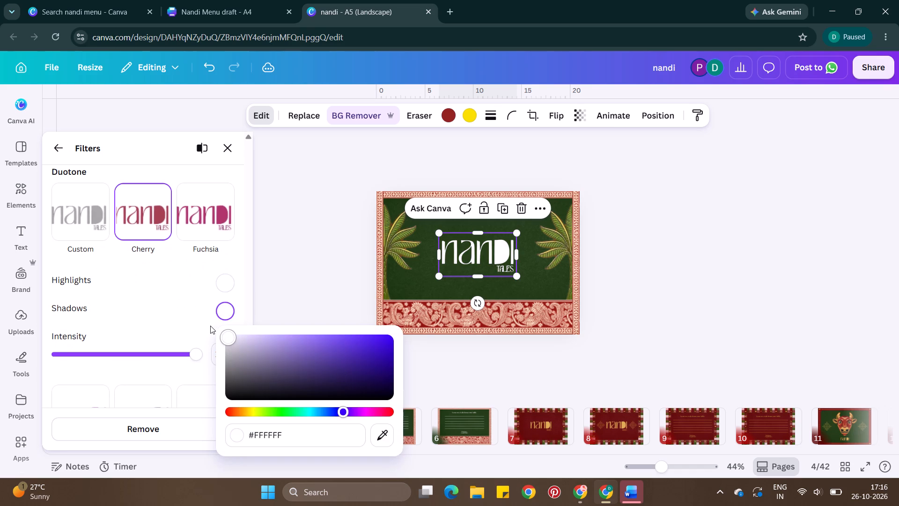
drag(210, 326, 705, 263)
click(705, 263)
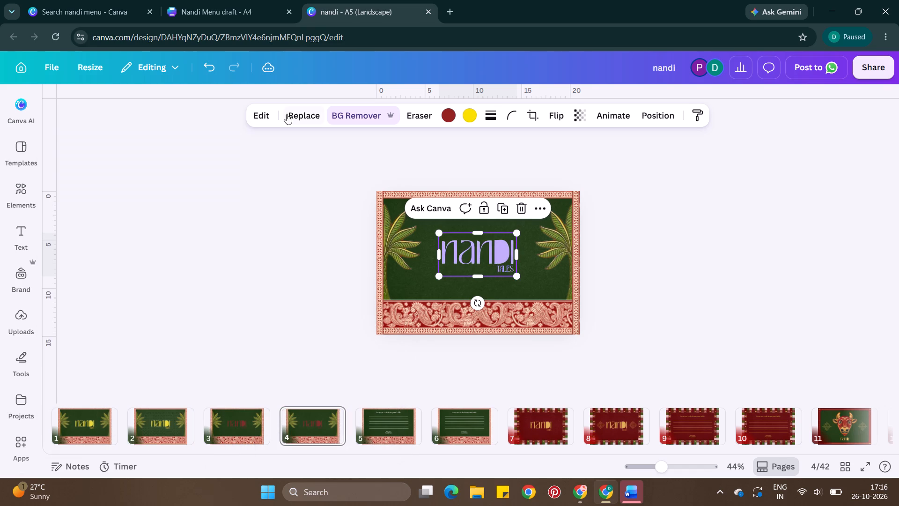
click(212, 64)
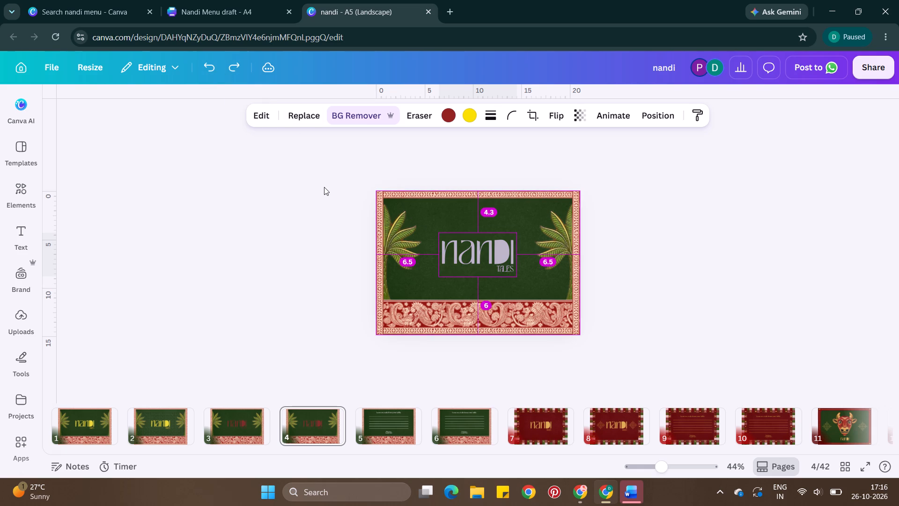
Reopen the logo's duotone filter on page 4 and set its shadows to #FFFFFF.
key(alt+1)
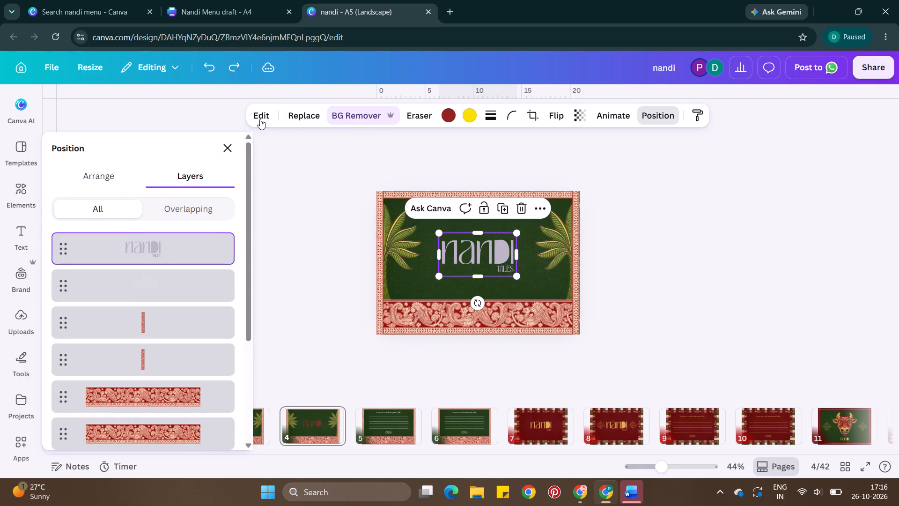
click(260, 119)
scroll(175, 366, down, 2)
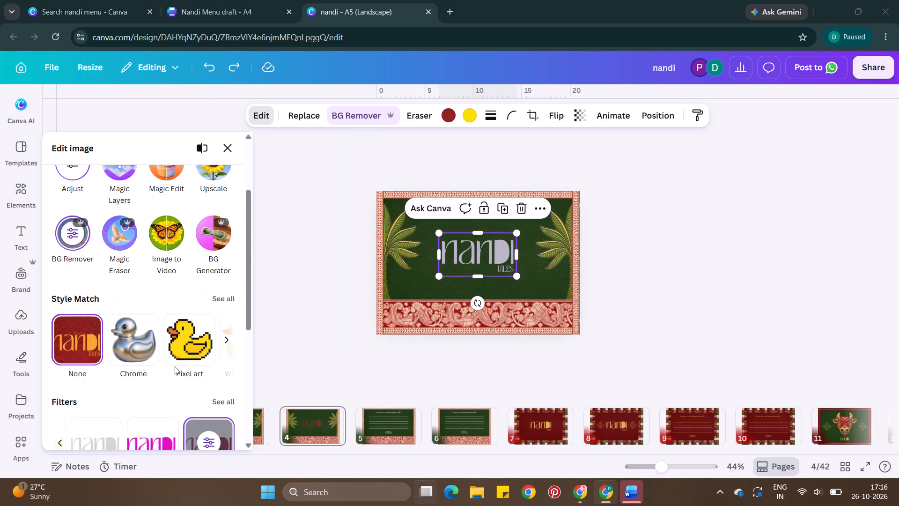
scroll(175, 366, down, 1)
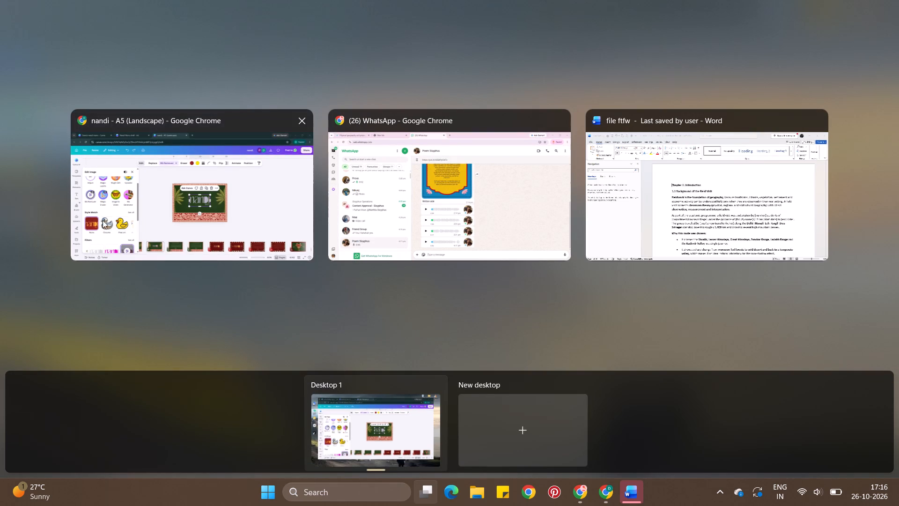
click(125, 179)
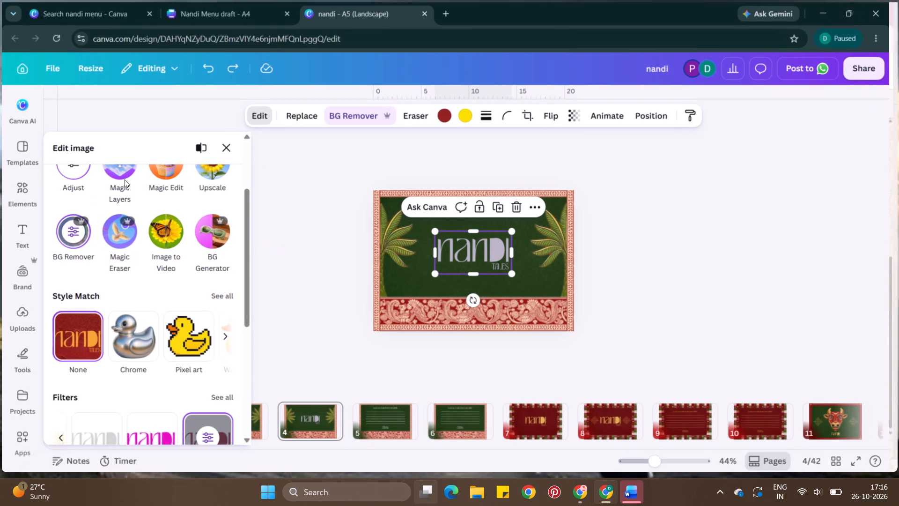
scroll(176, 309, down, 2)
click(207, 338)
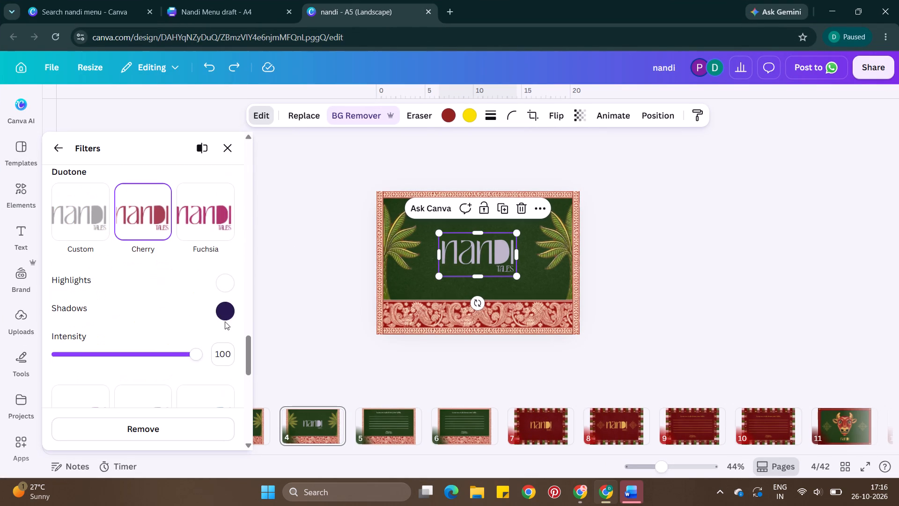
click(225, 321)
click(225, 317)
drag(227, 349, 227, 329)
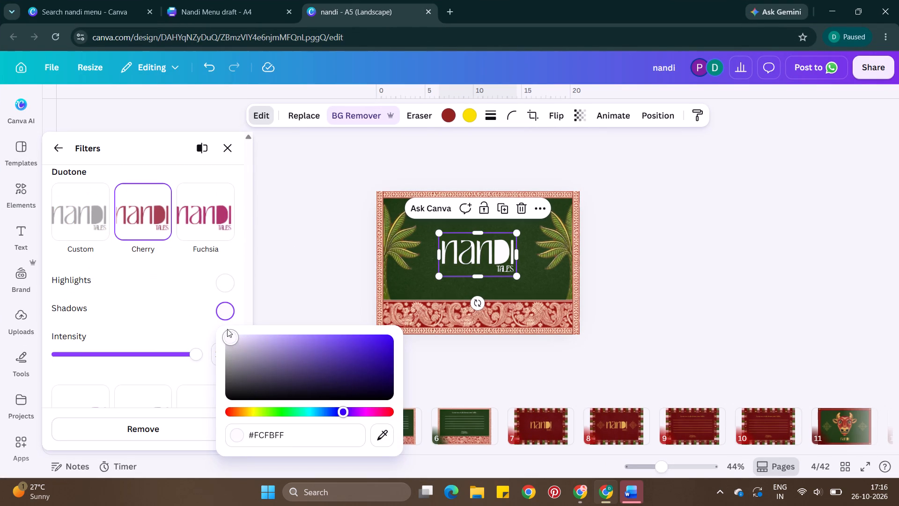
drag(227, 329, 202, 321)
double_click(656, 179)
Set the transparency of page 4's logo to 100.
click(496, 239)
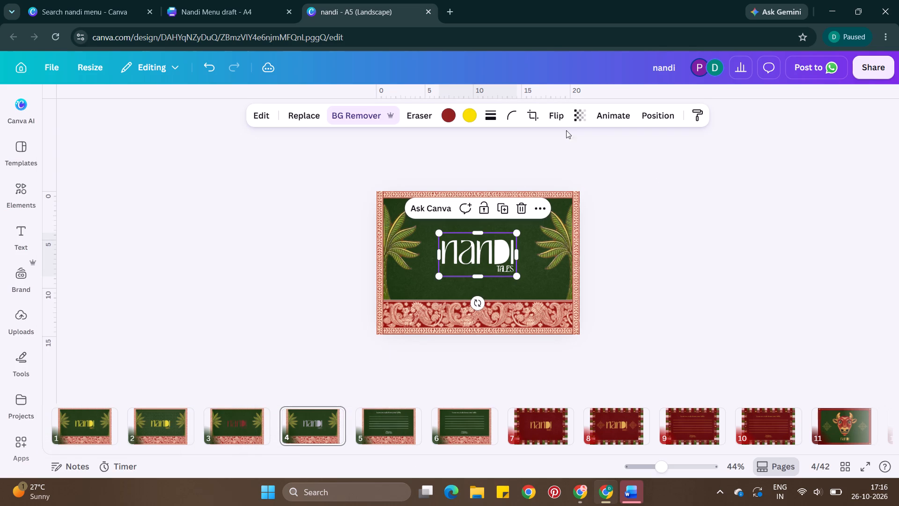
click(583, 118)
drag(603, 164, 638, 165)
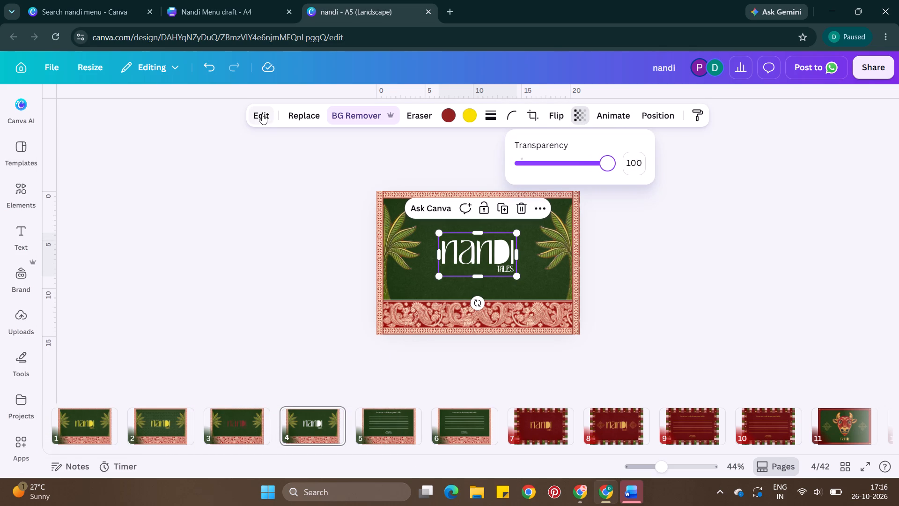
Set the duotone shadows of page 4's logo to the cream #F5D5B9 sampled from the card's border.
click(262, 114)
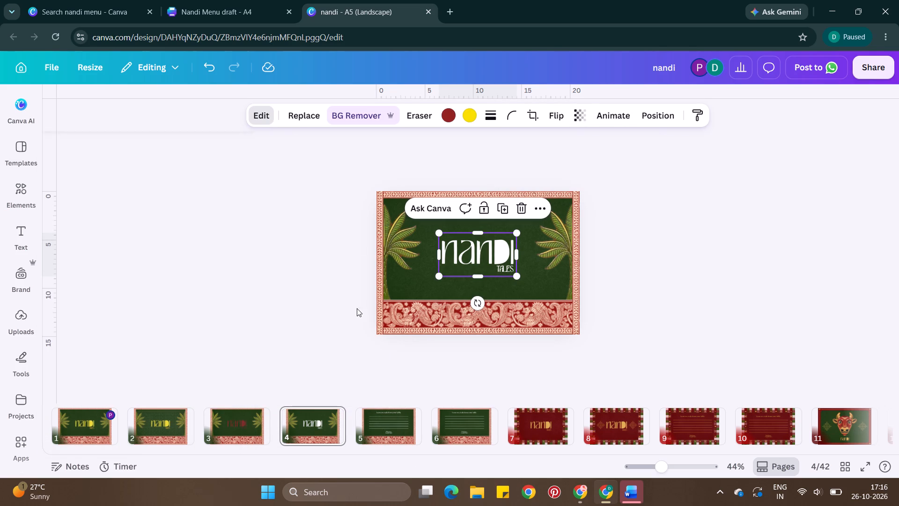
scroll(196, 386, down, 2)
click(202, 389)
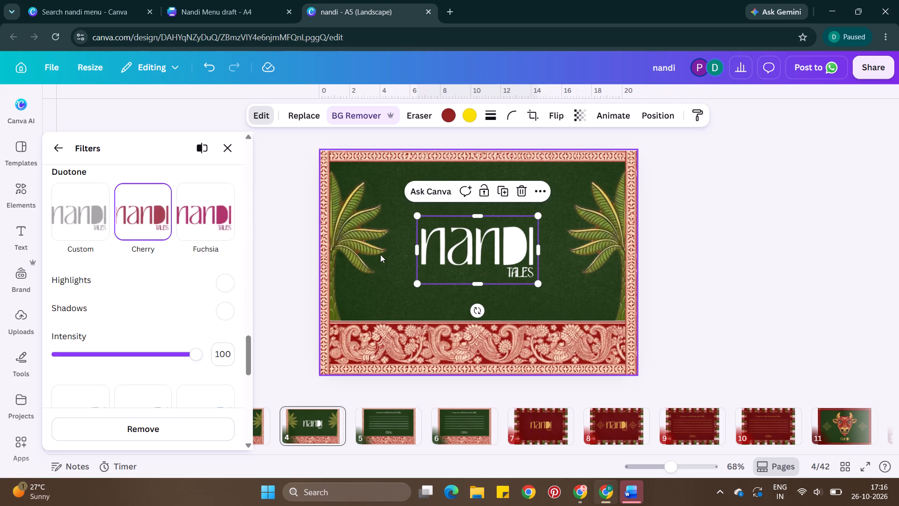
click(226, 309)
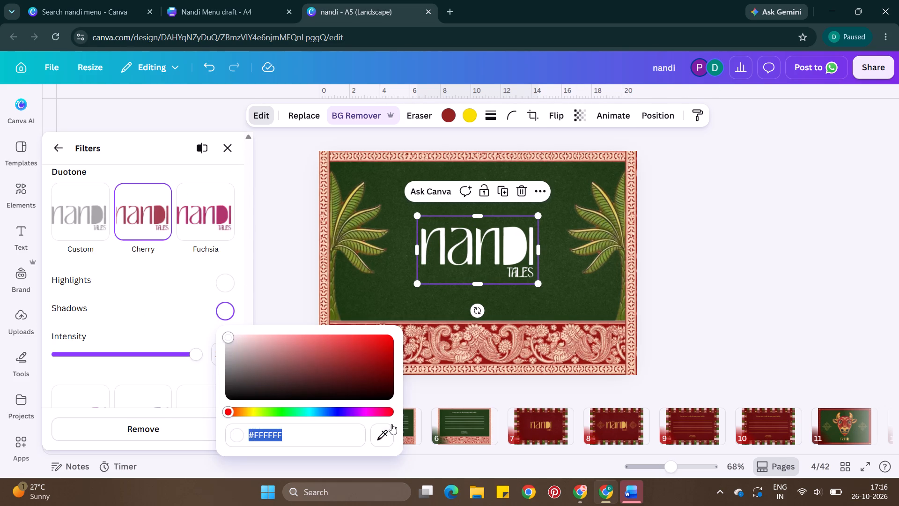
click(389, 436)
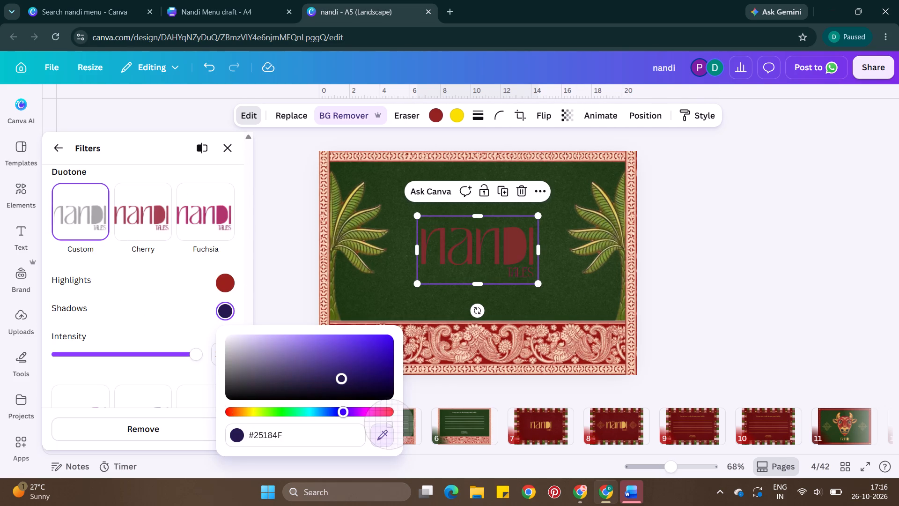
click(427, 371)
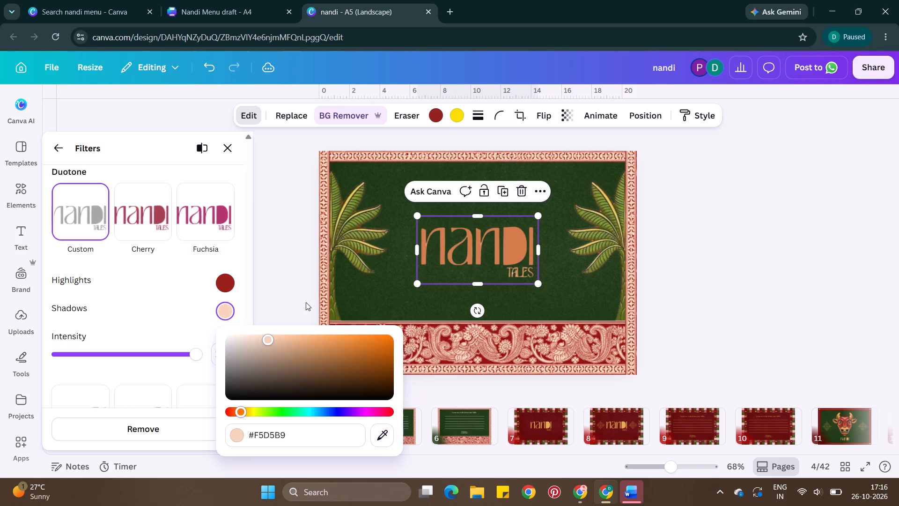
Set the duotone highlights of page 4's logo to a very pale pinkish tone for a cream logo.
scroll(251, 295, left, 1)
click(228, 280)
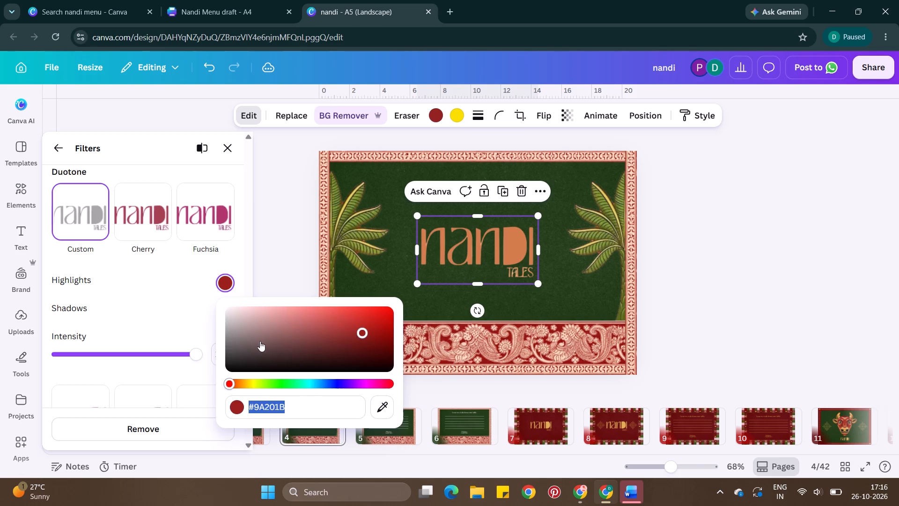
drag(258, 338, 252, 313)
triple_click(700, 256)
click(700, 256)
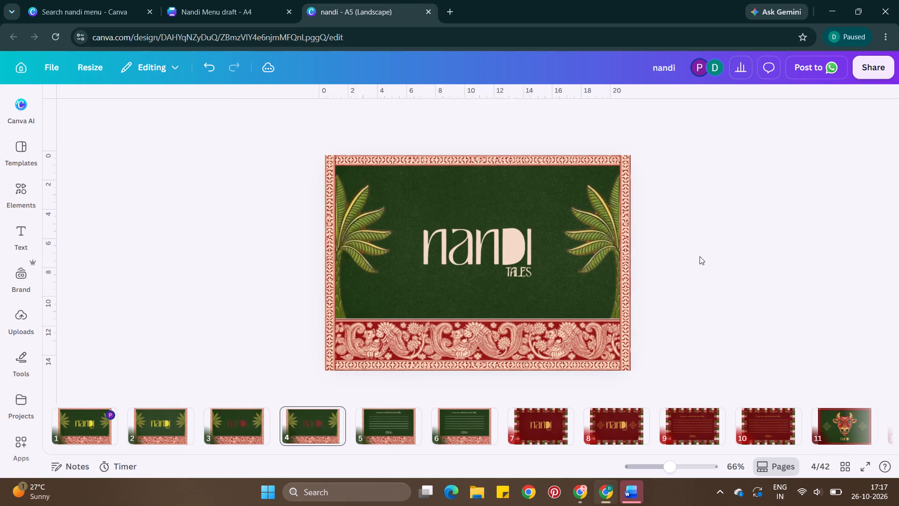
Duplicate the maroon logo card with the kolam motifs on page 8 from the grid overview of all pages.
click(243, 430)
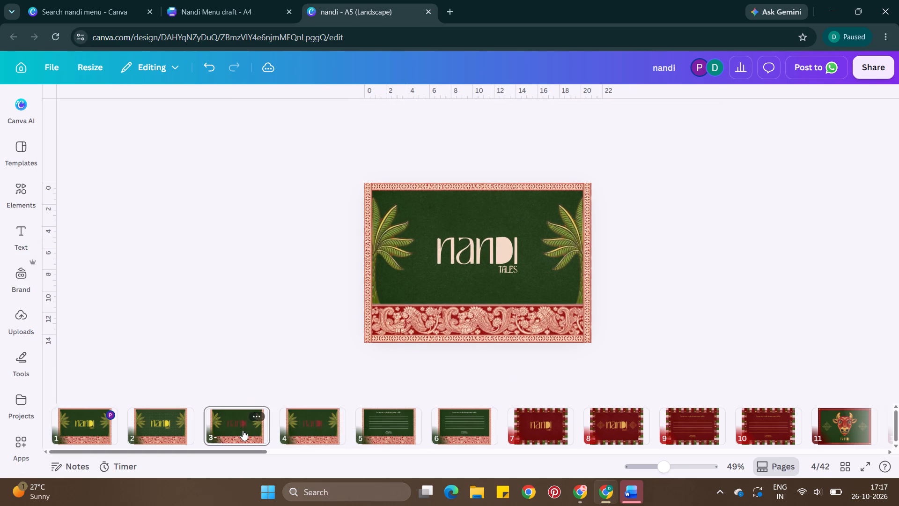
click(844, 463)
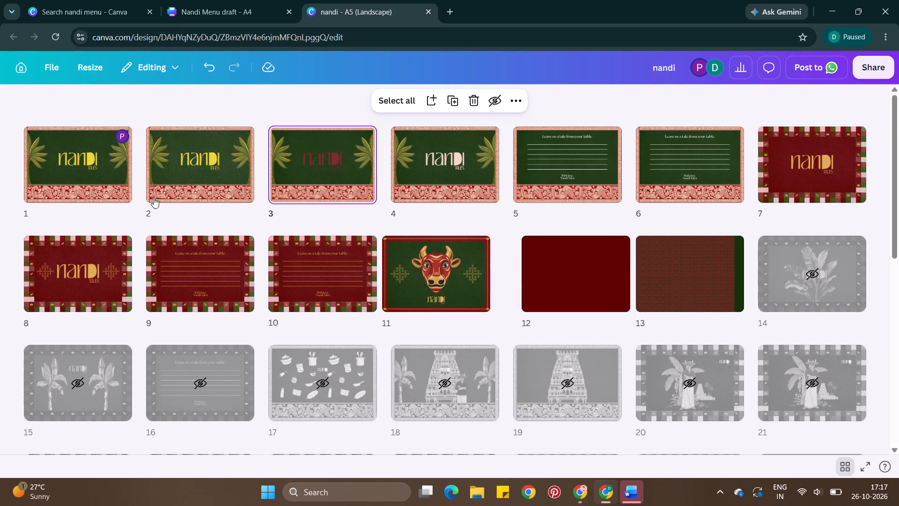
click(104, 185)
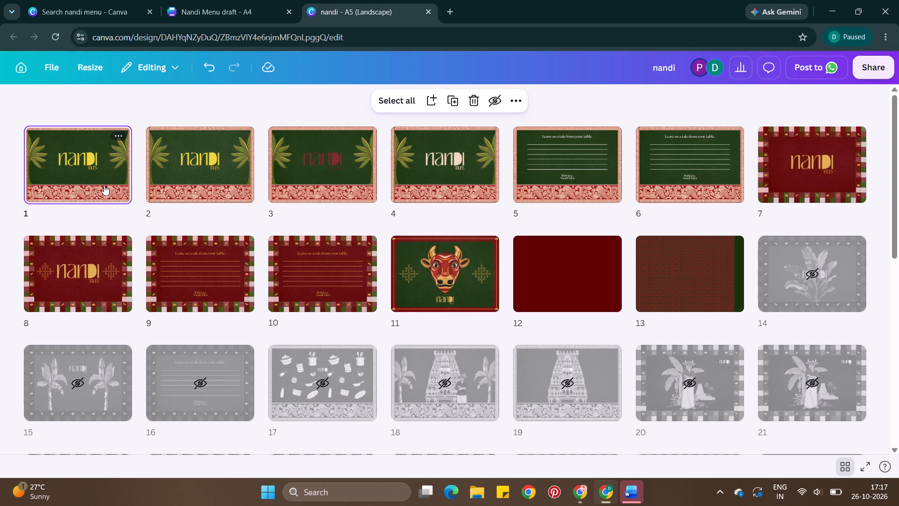
click(87, 286)
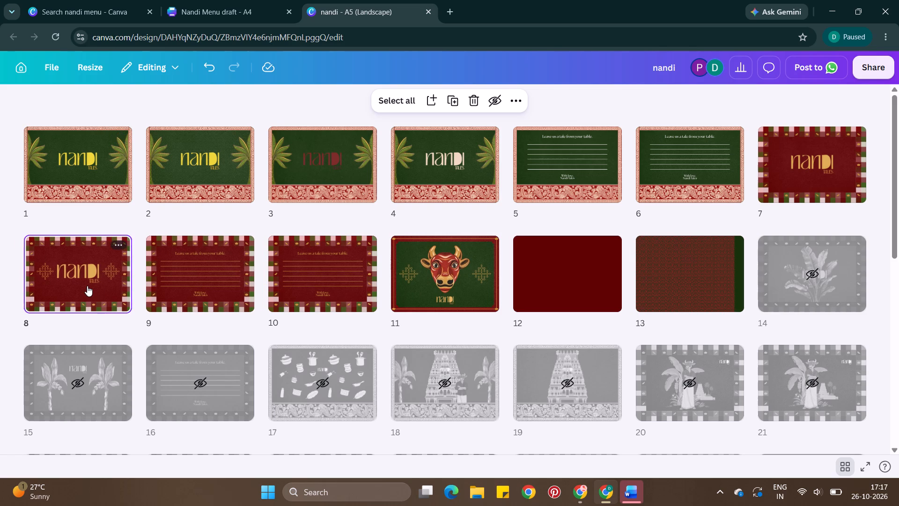
key(ctrl+s)
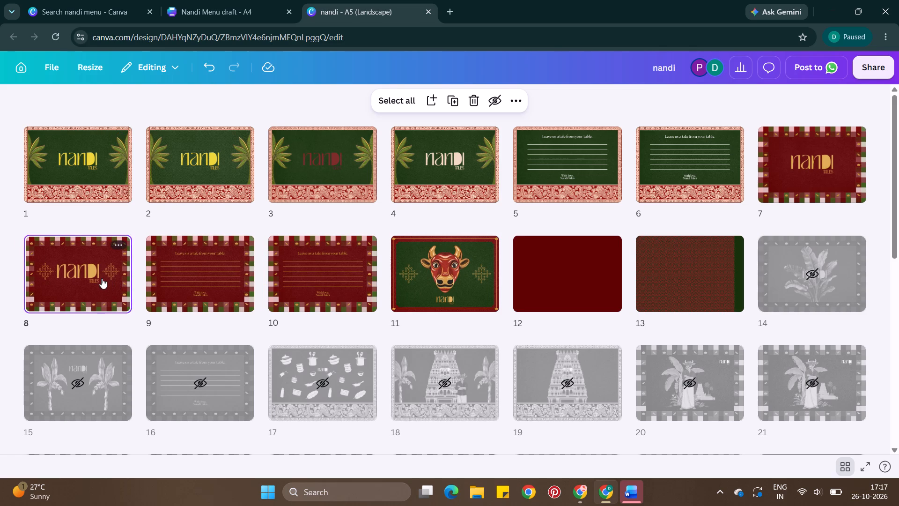
click(102, 278)
key(ctrl+d)
click(115, 290)
key(ctrl+d)
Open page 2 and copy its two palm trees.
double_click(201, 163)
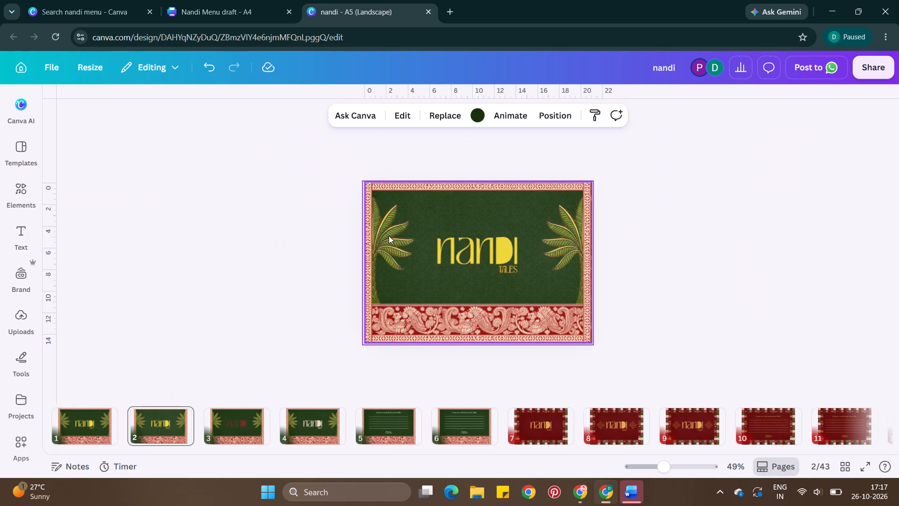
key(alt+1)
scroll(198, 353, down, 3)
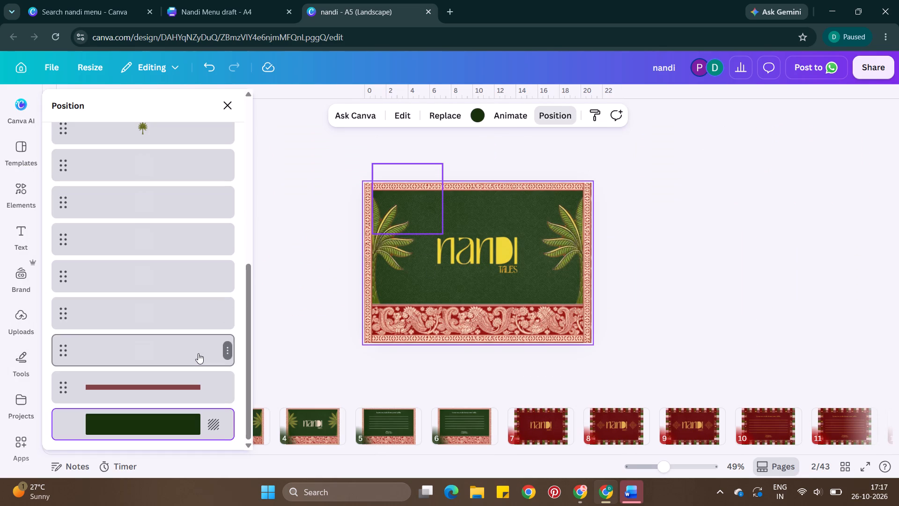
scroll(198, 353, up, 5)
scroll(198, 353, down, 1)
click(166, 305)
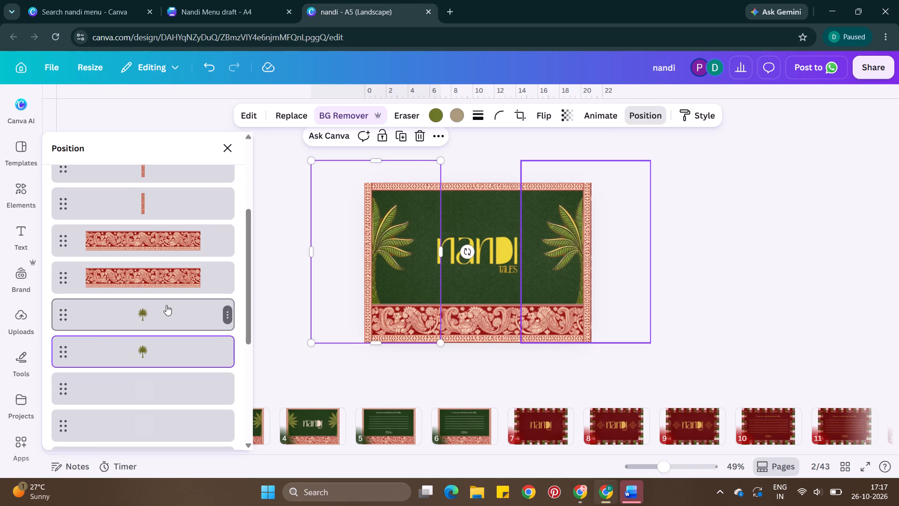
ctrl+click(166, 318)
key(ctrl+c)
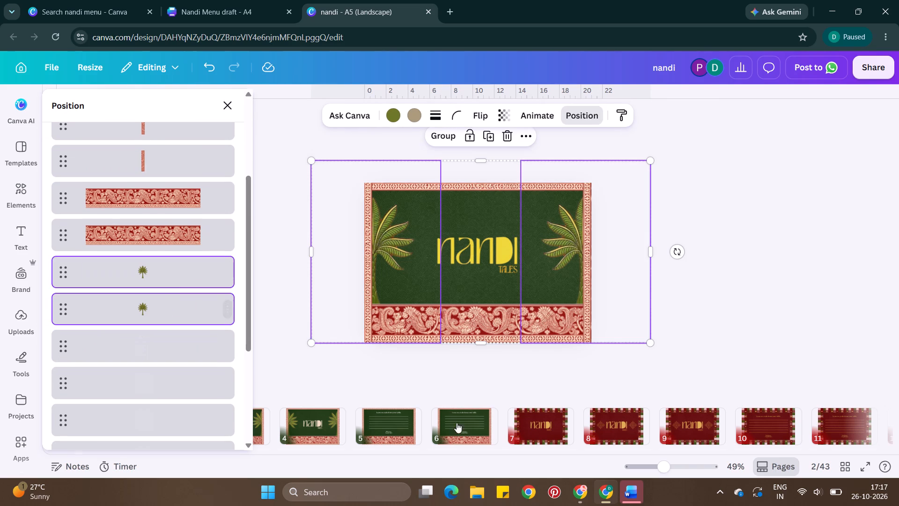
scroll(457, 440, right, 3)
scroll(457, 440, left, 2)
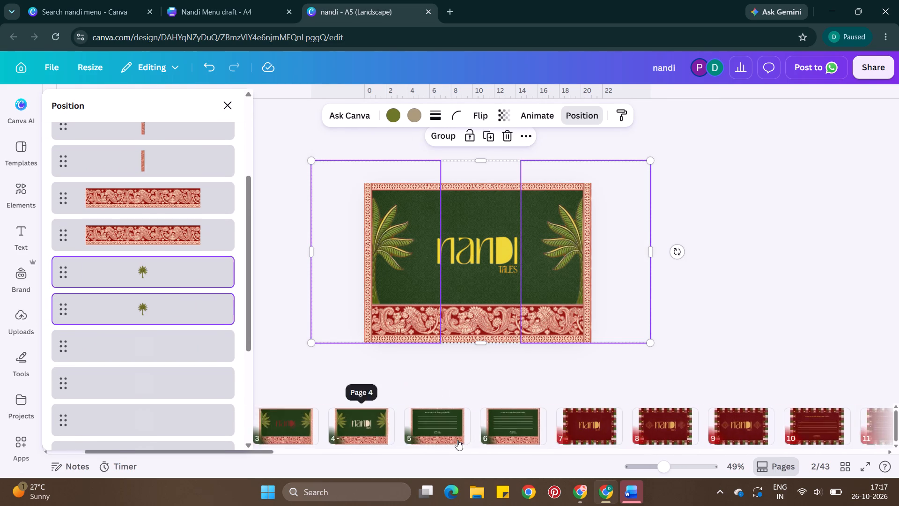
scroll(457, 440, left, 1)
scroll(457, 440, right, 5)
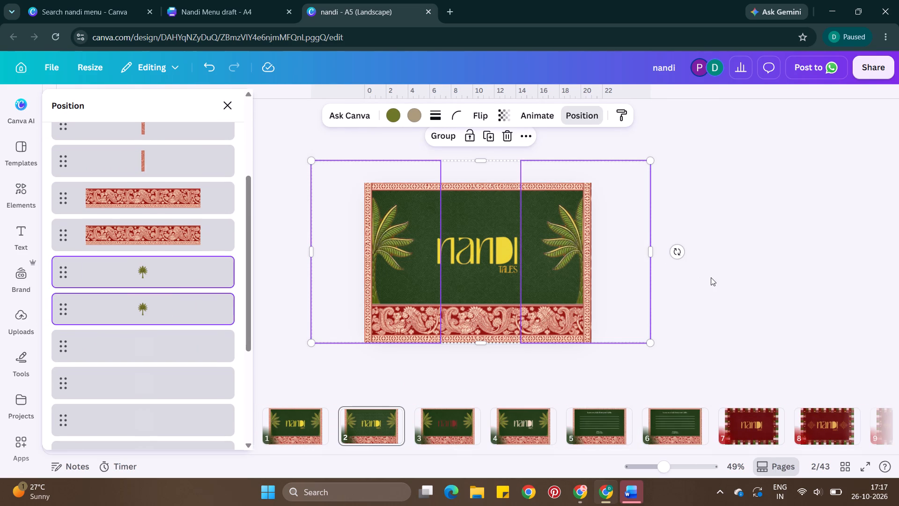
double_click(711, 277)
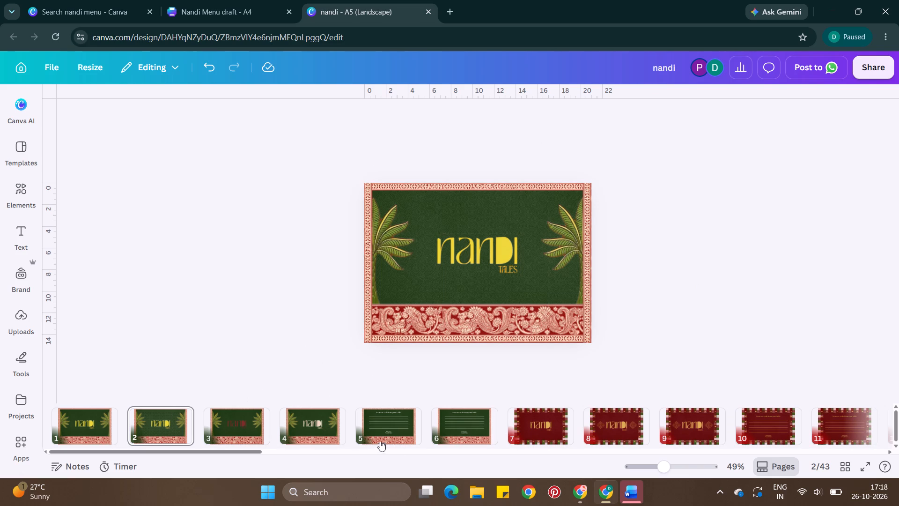
Duplicate page 4, the green card with the cream logo and palms.
click(324, 430)
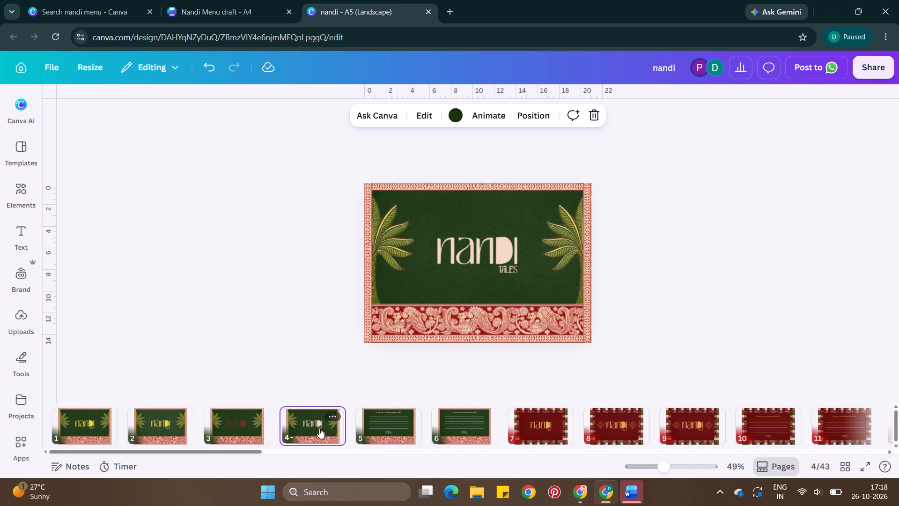
click(319, 428)
key(ctrl+d)
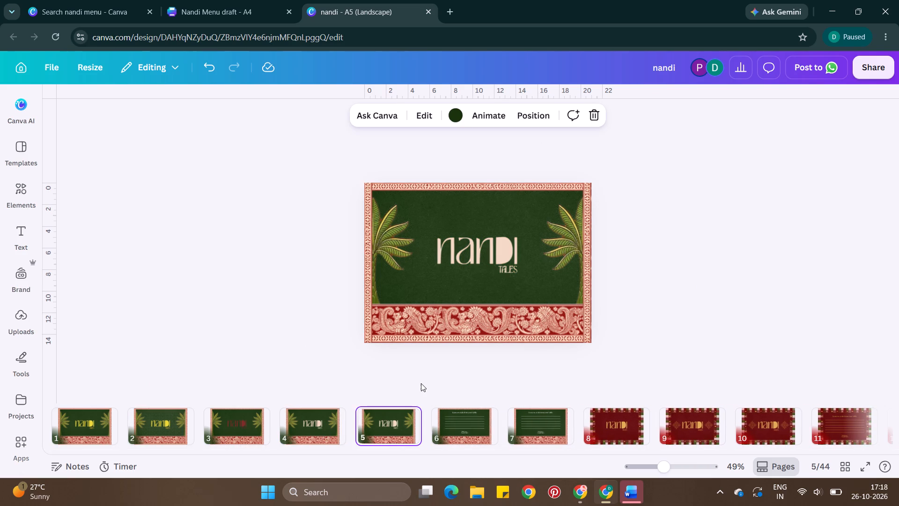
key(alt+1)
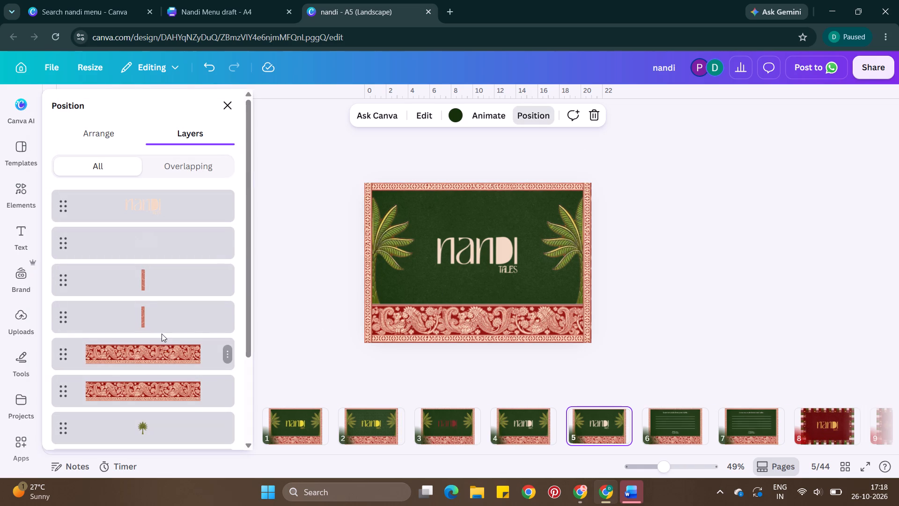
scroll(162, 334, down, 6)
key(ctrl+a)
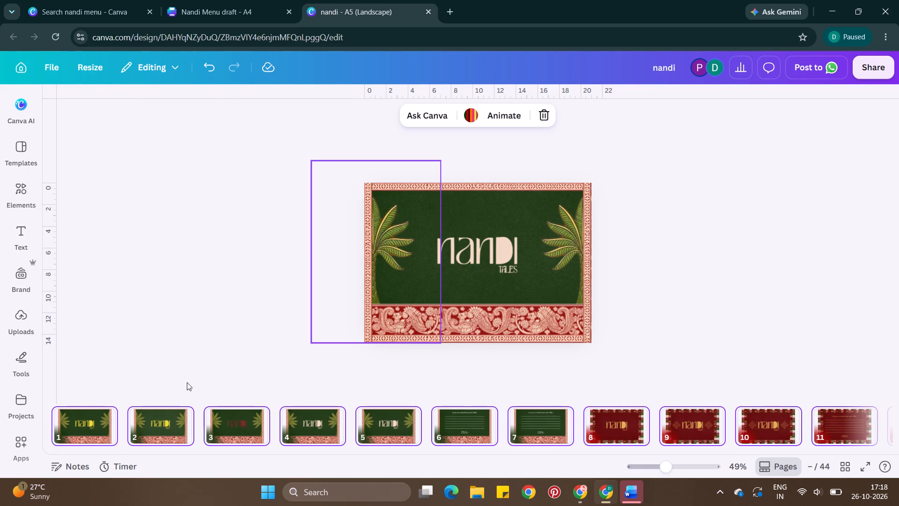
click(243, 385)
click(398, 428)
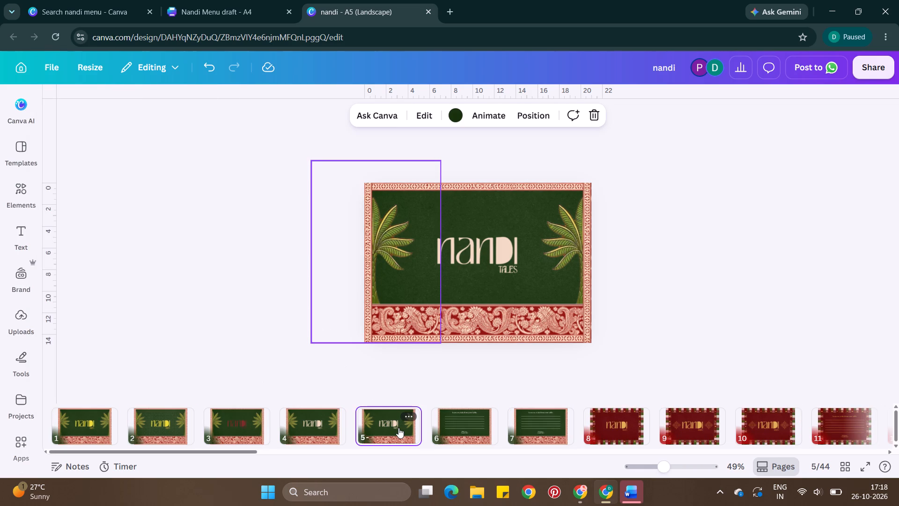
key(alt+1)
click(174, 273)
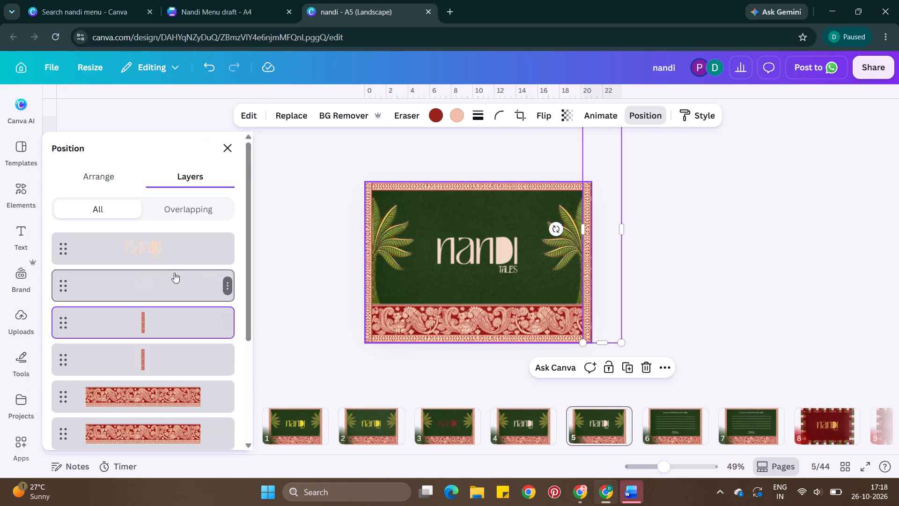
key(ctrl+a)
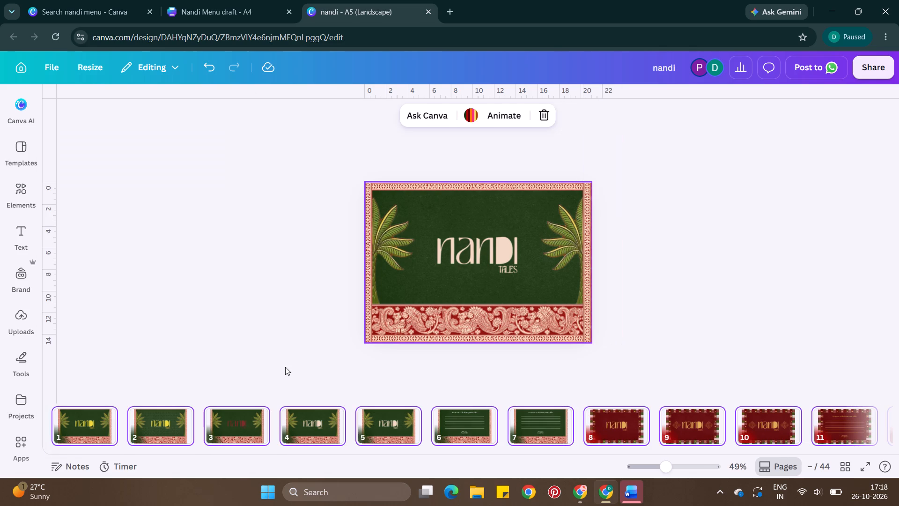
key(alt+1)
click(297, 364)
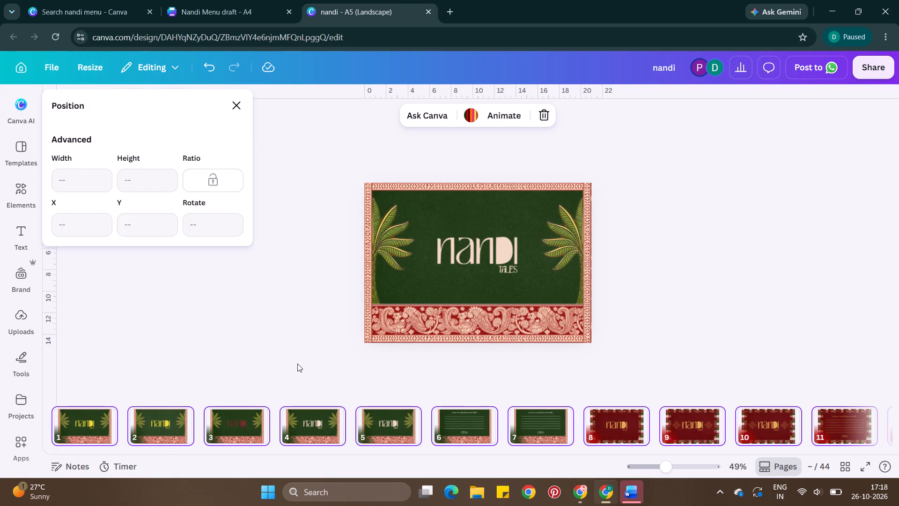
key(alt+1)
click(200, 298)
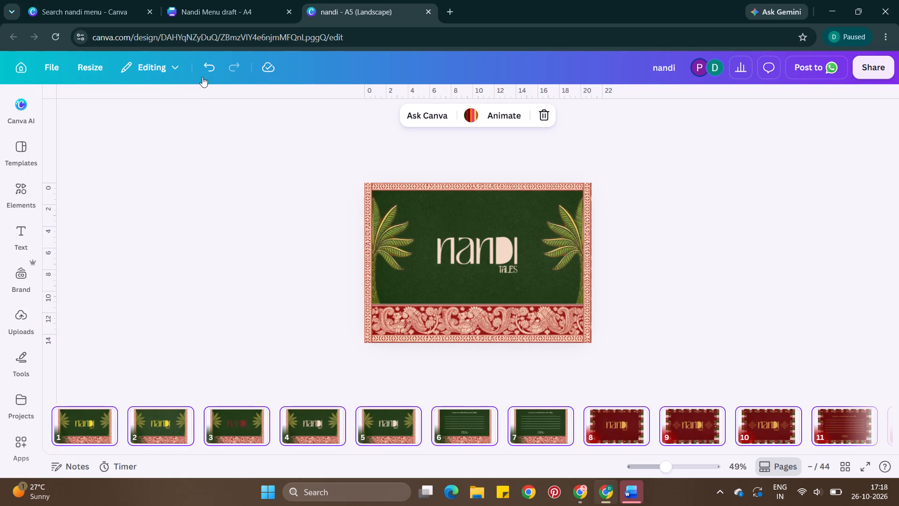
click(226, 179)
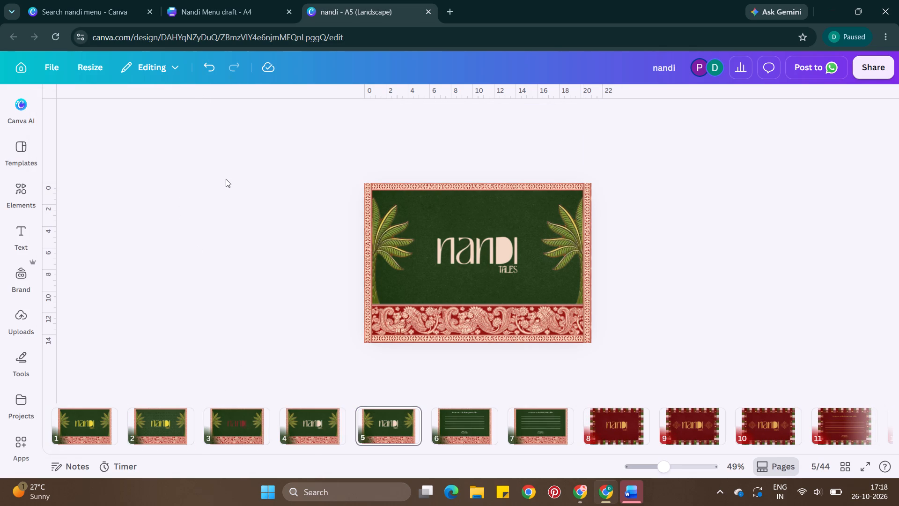
Delete every element on the duplicated page 5 except one palm tree and the plain green background.
key(shift+exclam)
key(shift+exclam)
key(alt+x)
key(alt+1)
key(alt+F1)
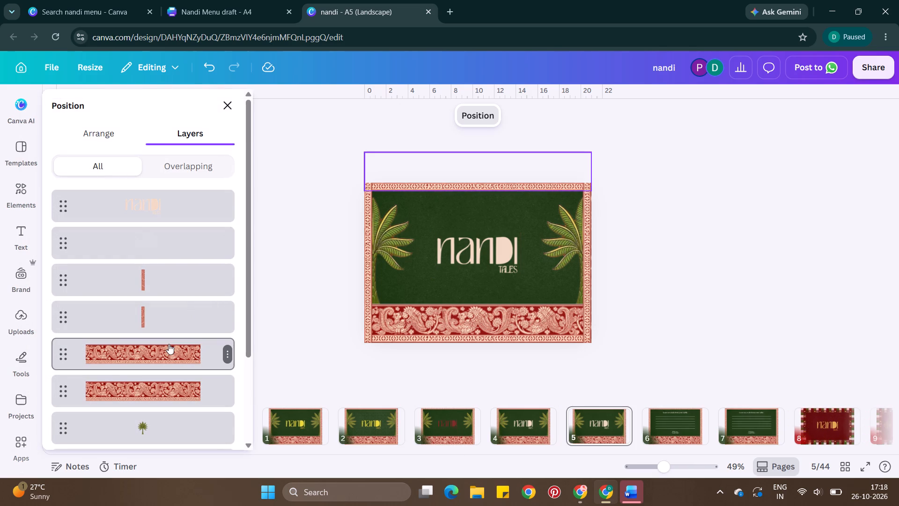
click(169, 344)
ctrl+click(154, 324)
key(ctrl+a)
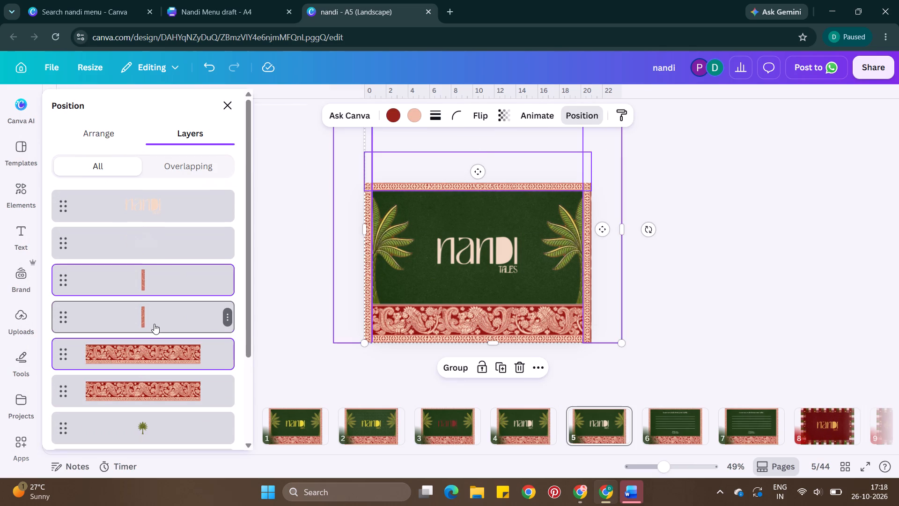
ctrl+scroll(154, 324, down, 5)
ctrl+click(154, 348)
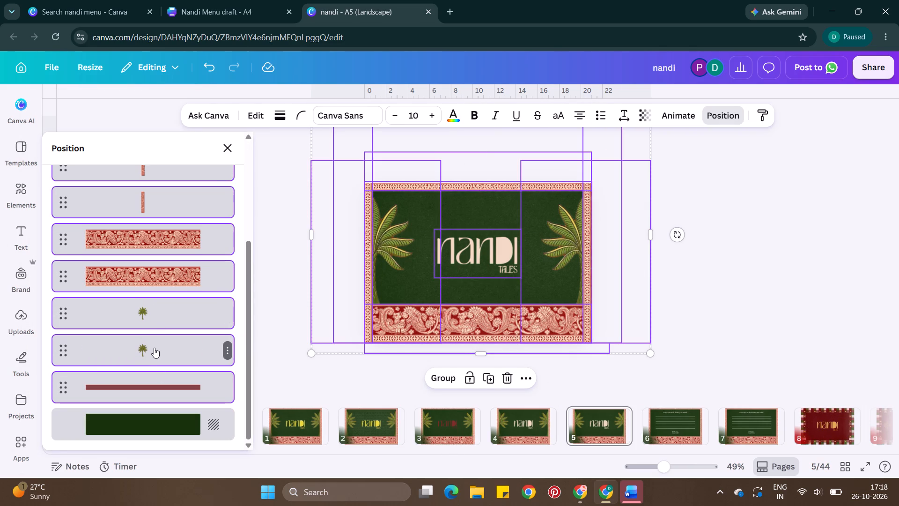
key(Delete)
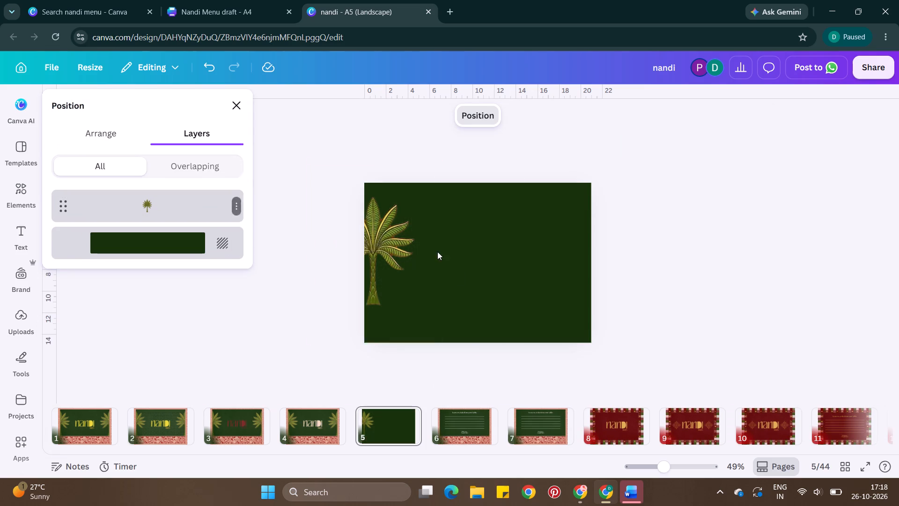
Move the remaining palm tree to the middle of page 5.
drag(408, 260, 513, 268)
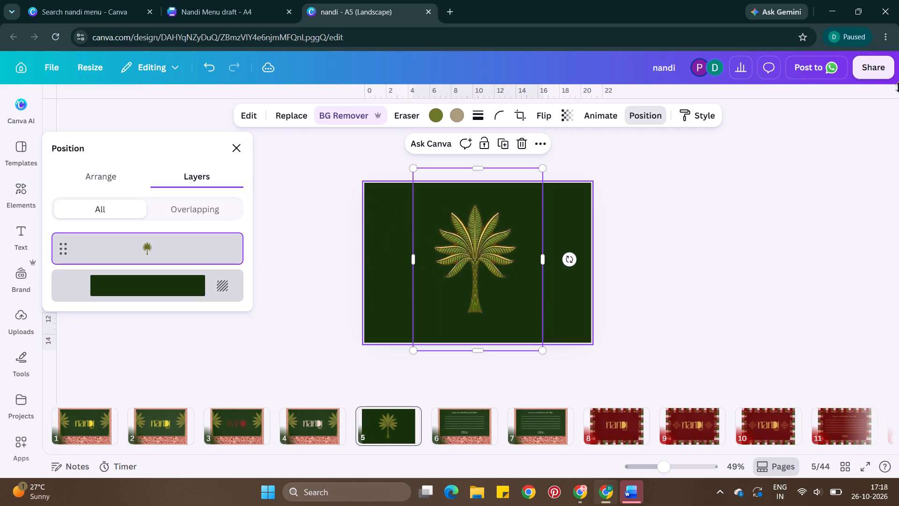
Download only page 5, with the single palm tree, as a high-quality PNG.
click(875, 80)
click(870, 71)
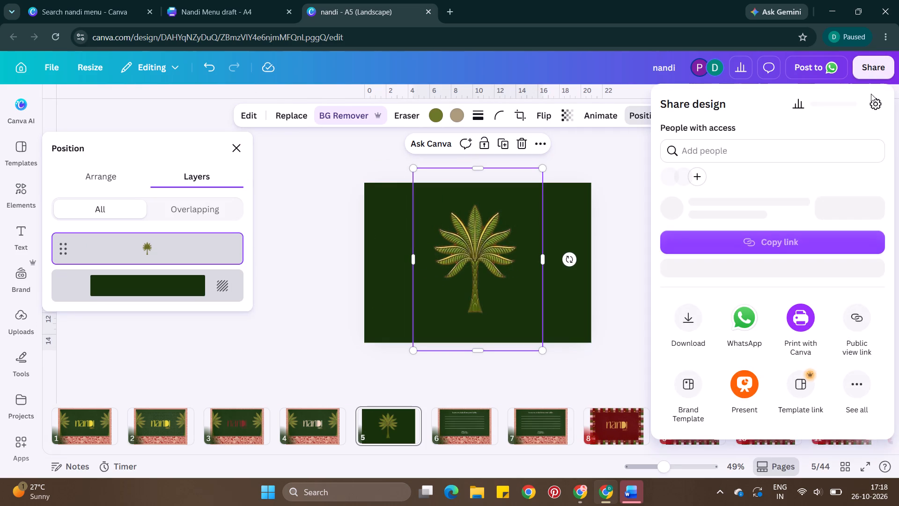
click(678, 344)
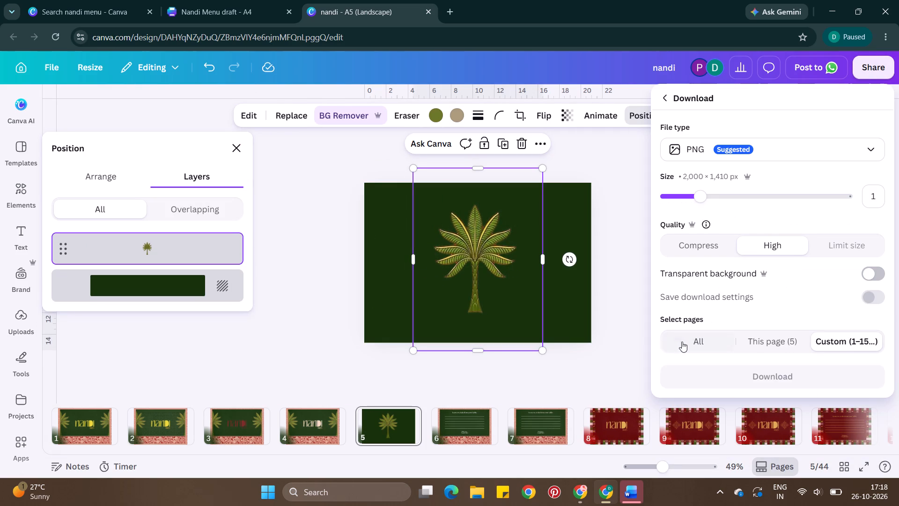
click(765, 340)
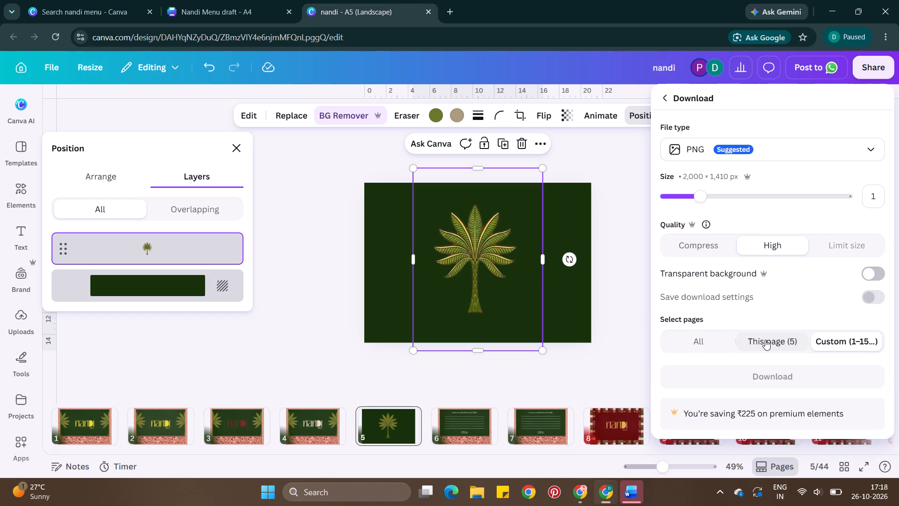
click(769, 372)
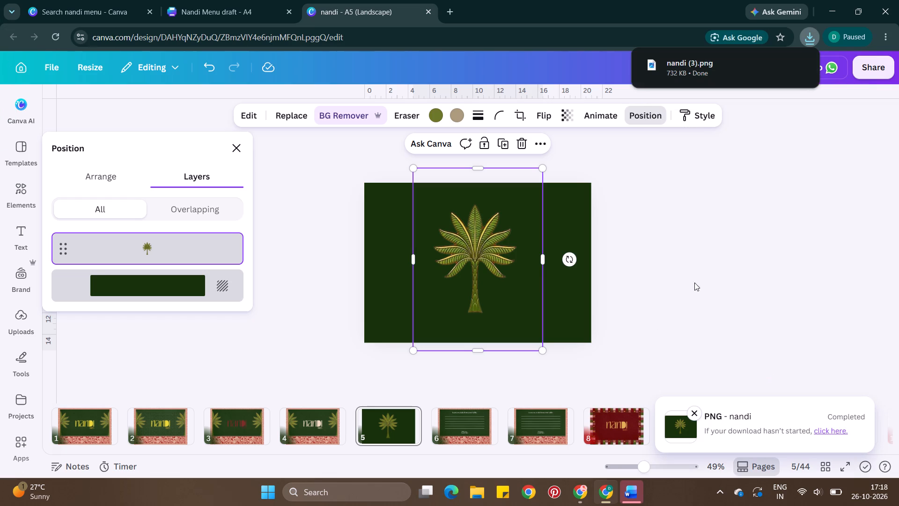
Open a new Chrome window with the Sisyphus profile.
click(846, 41)
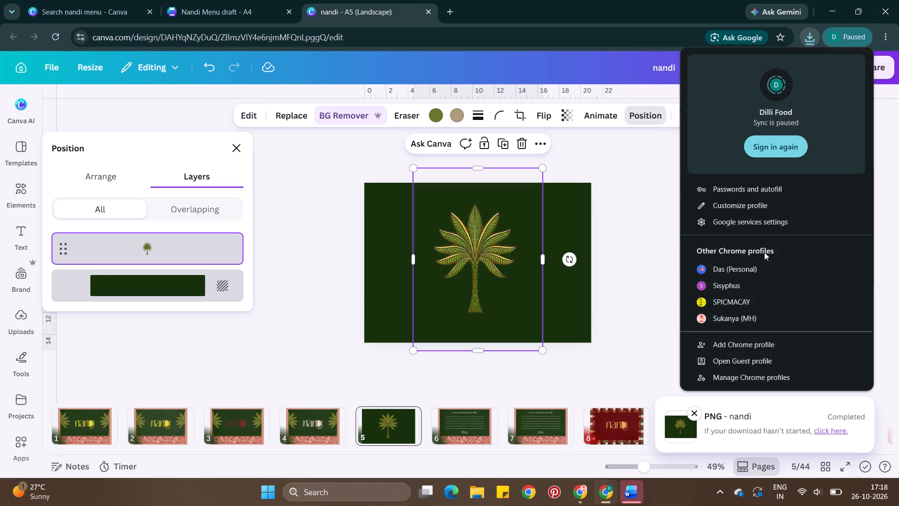
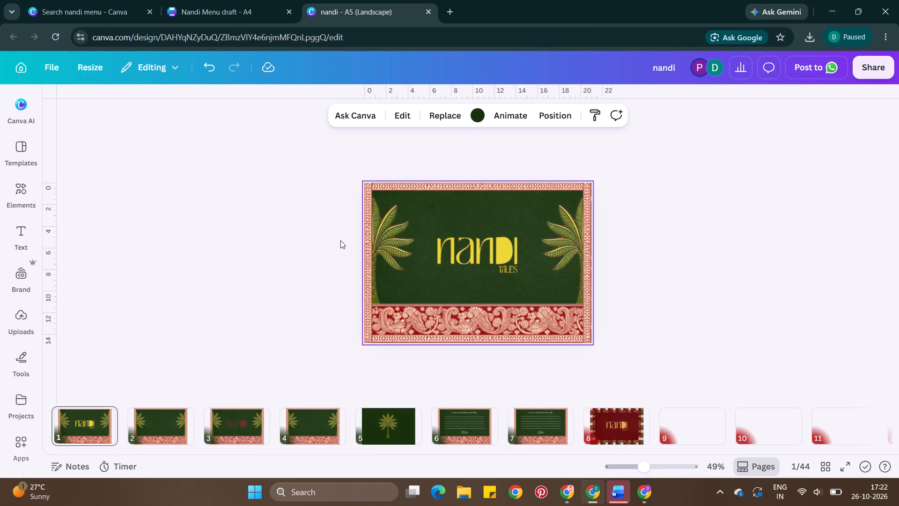
key(ctrl+v)
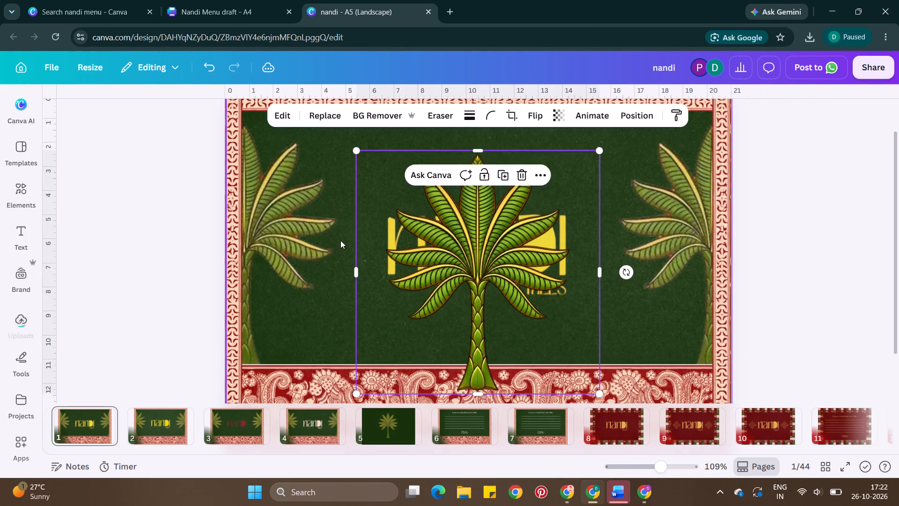
drag(464, 265, 318, 246)
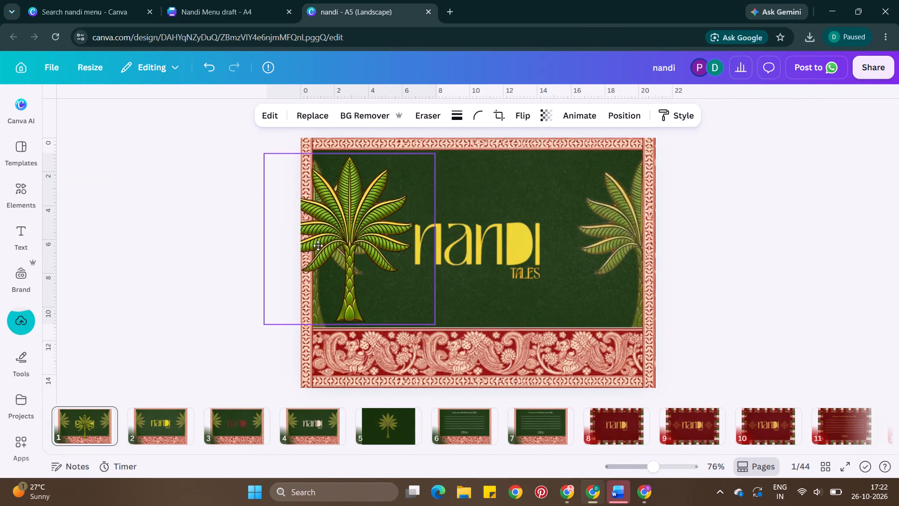
drag(318, 246, 306, 246)
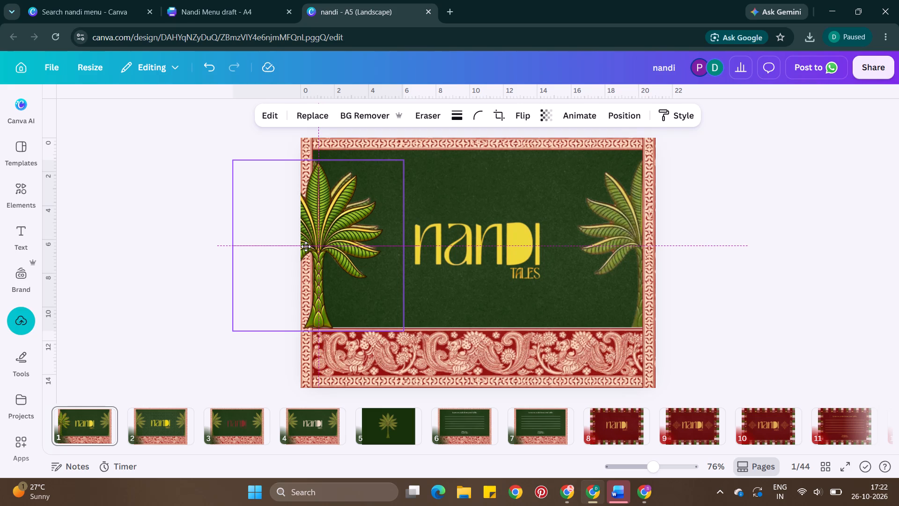
drag(306, 246, 302, 245)
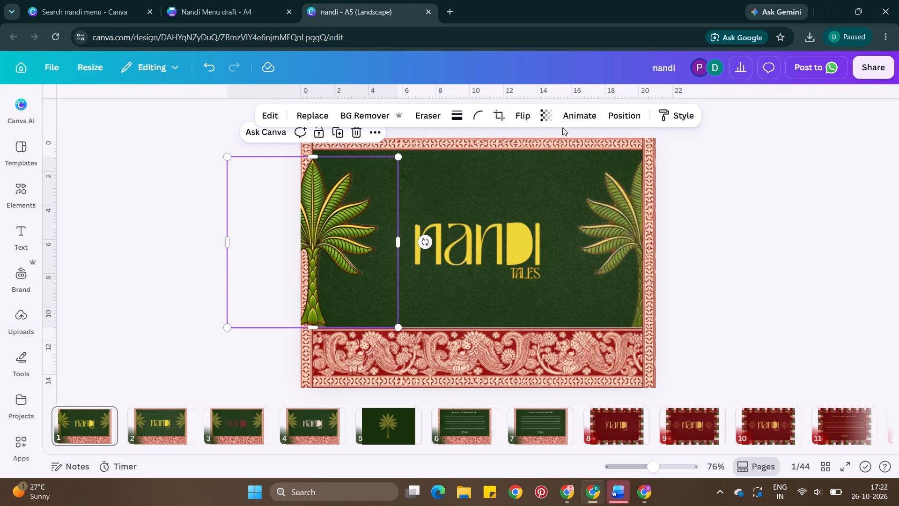
Set the new palm tree's transparency to 70.
click(545, 116)
drag(566, 168, 561, 169)
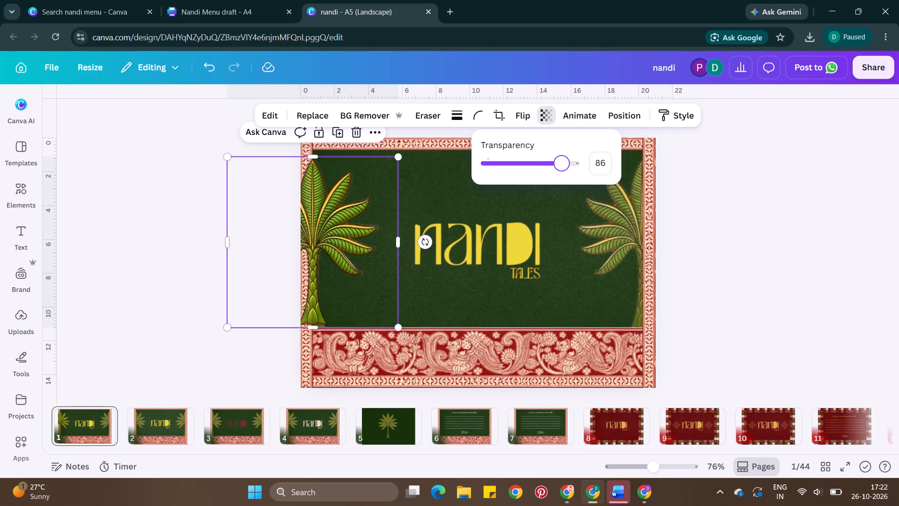
drag(561, 169, 546, 176)
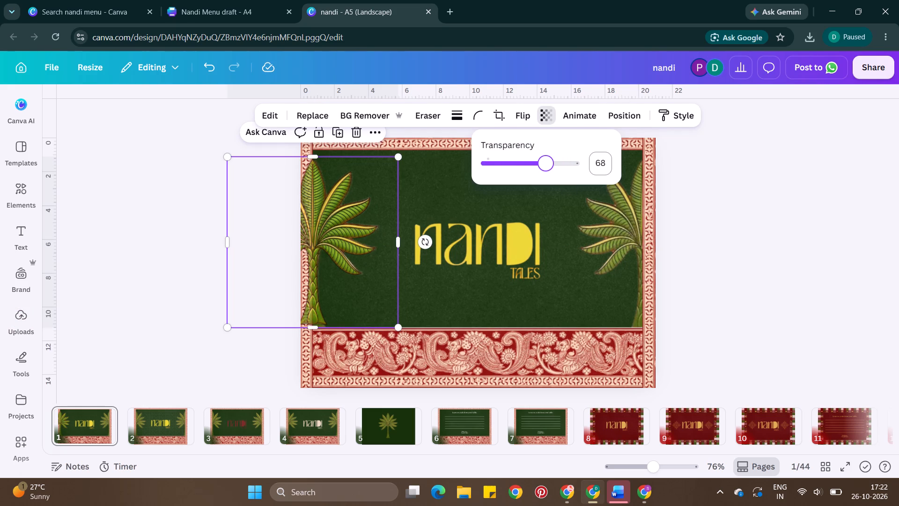
click(602, 163)
text(70)
key(Return)
Move the new palm's layer beneath the patterned border strips, directly above the old palm layers.
click(285, 238)
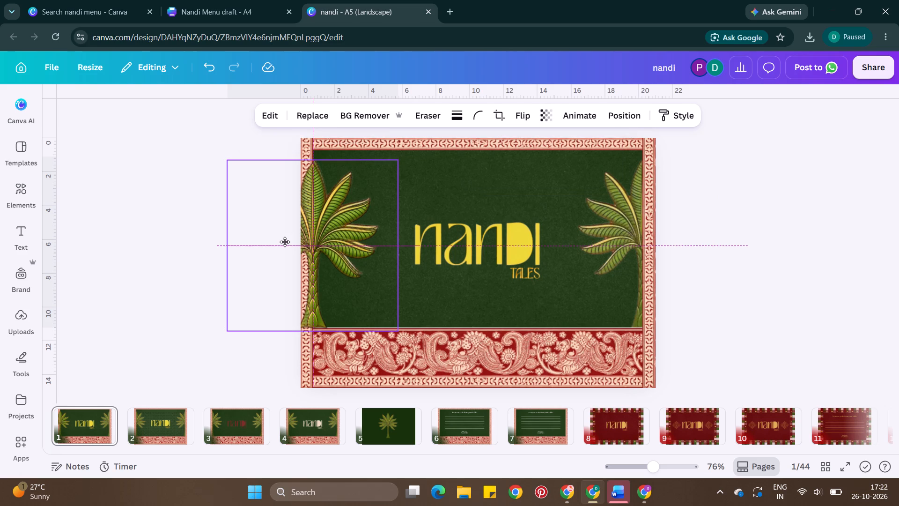
key(ctrl+alt+bracketleft)
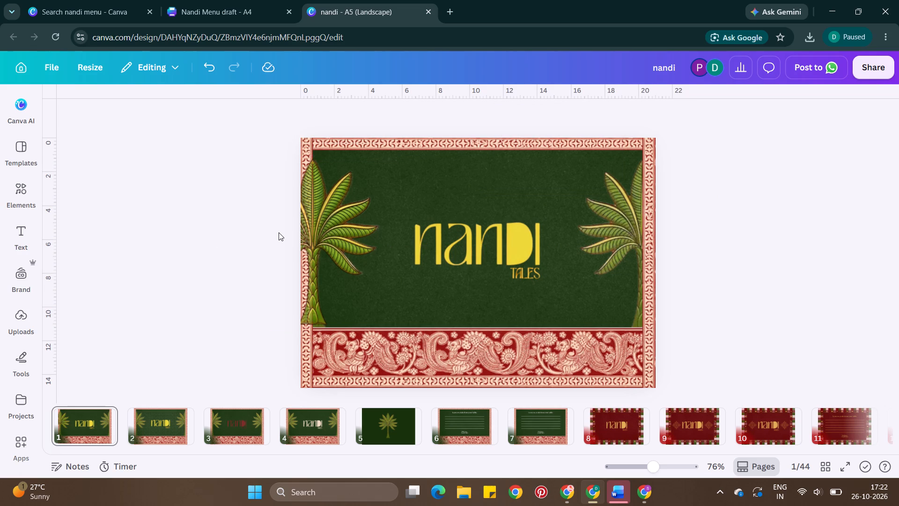
key(alt+1)
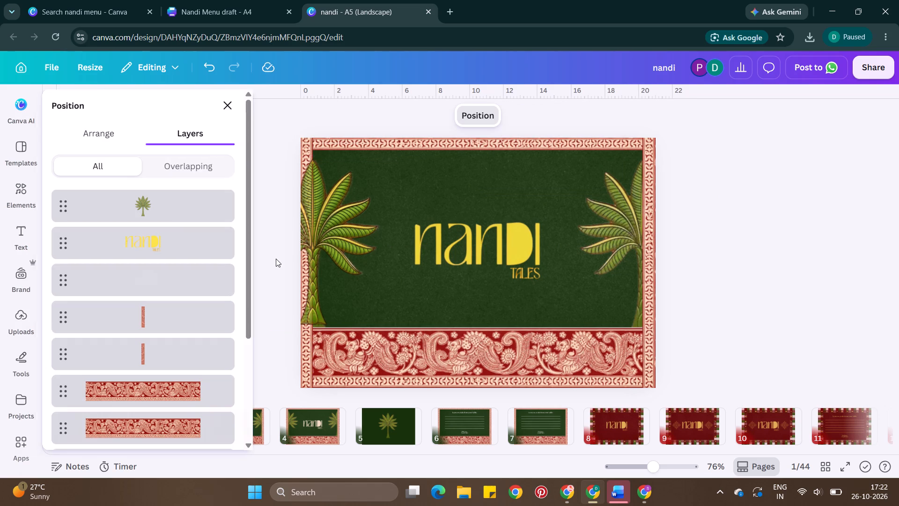
drag(166, 205, 161, 472)
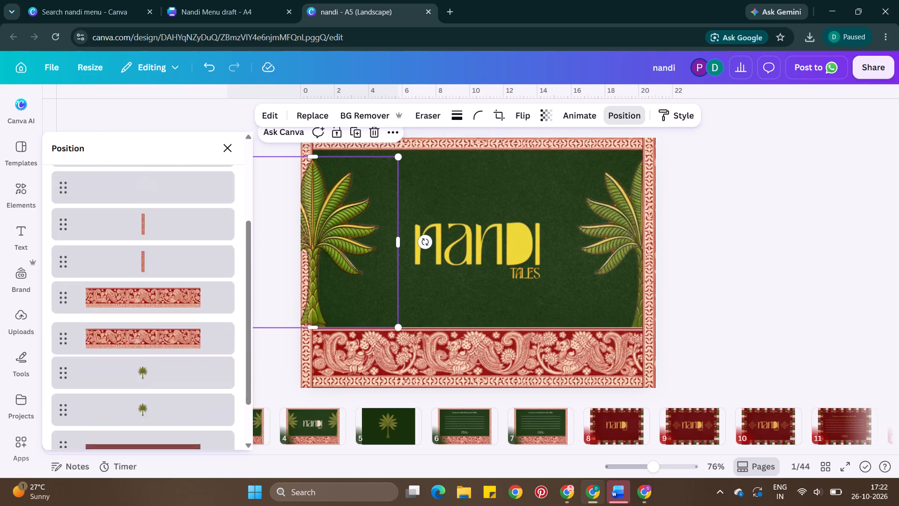
drag(161, 472, 146, 296)
Delete the old palm tree layer on the card's left side.
click(172, 390)
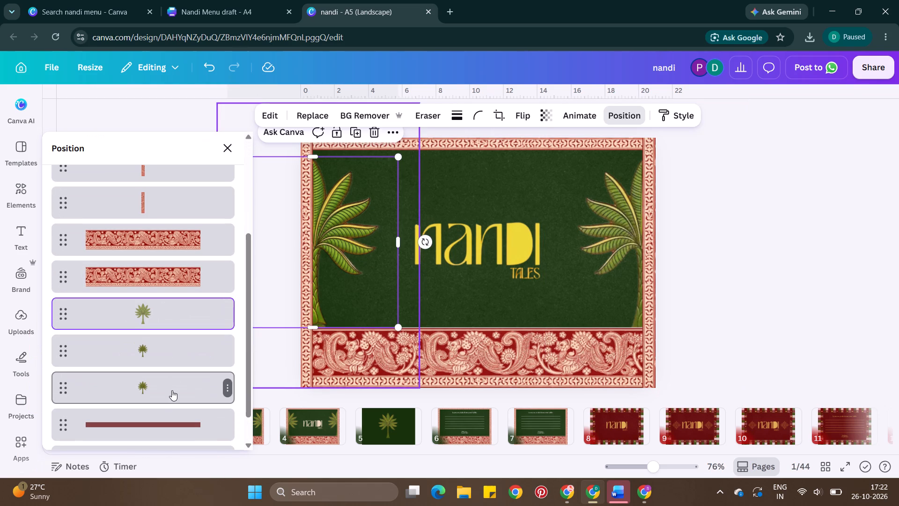
key(BackSpace)
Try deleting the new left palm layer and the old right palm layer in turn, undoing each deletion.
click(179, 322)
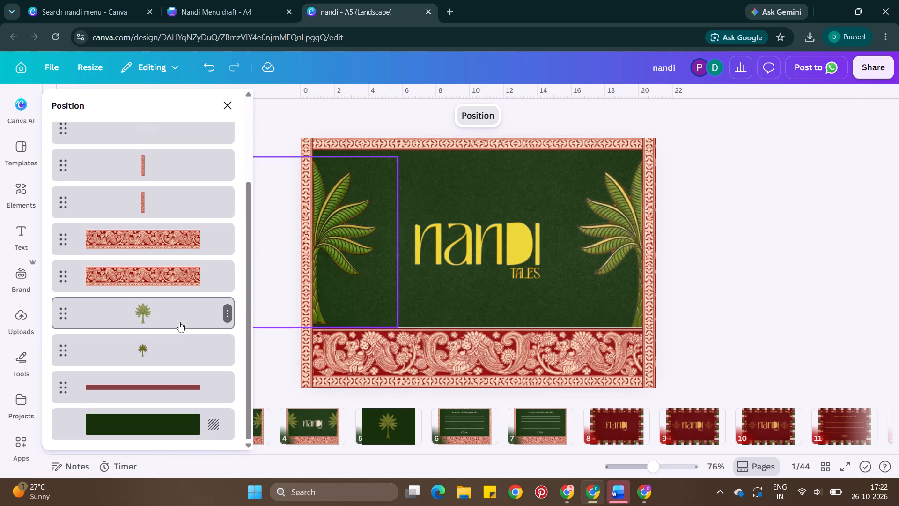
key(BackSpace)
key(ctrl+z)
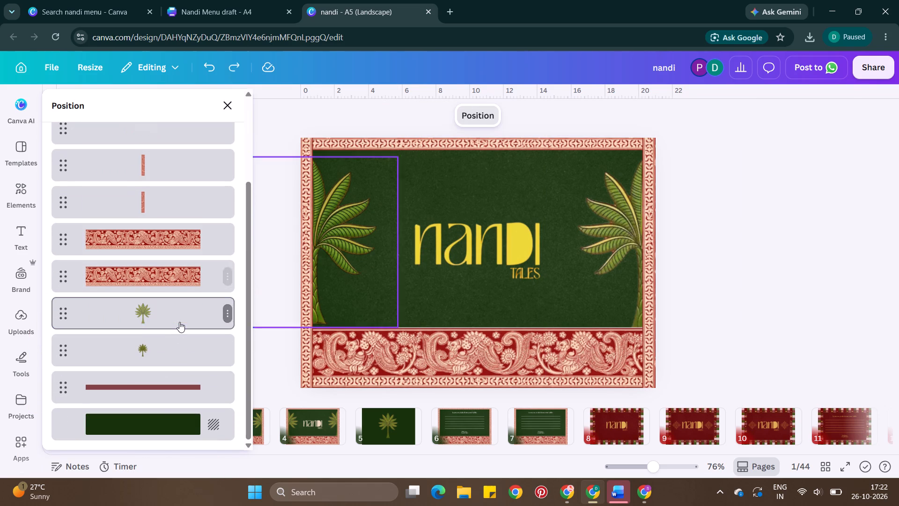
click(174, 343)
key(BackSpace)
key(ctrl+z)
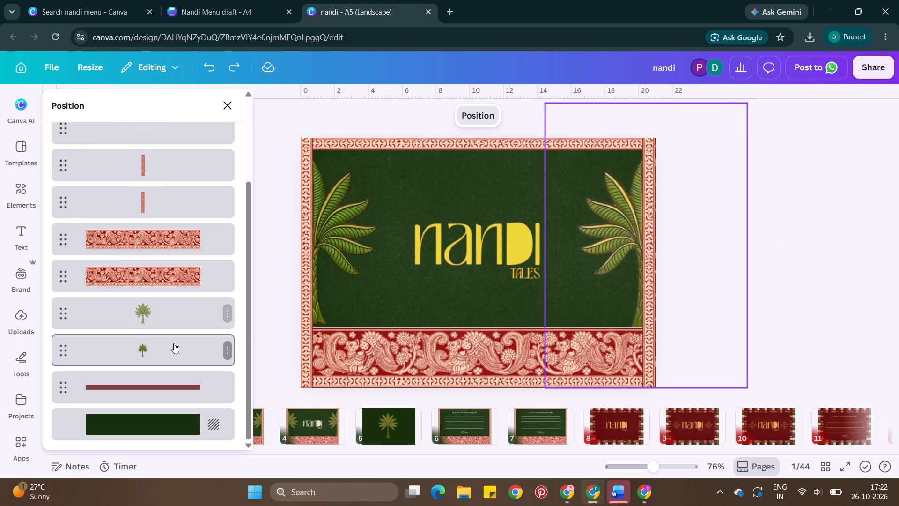
Duplicate the new palm tree and place the copy over the old palm on the card's right edge.
click(162, 315)
key(ctrl+c)
key(ctrl+v)
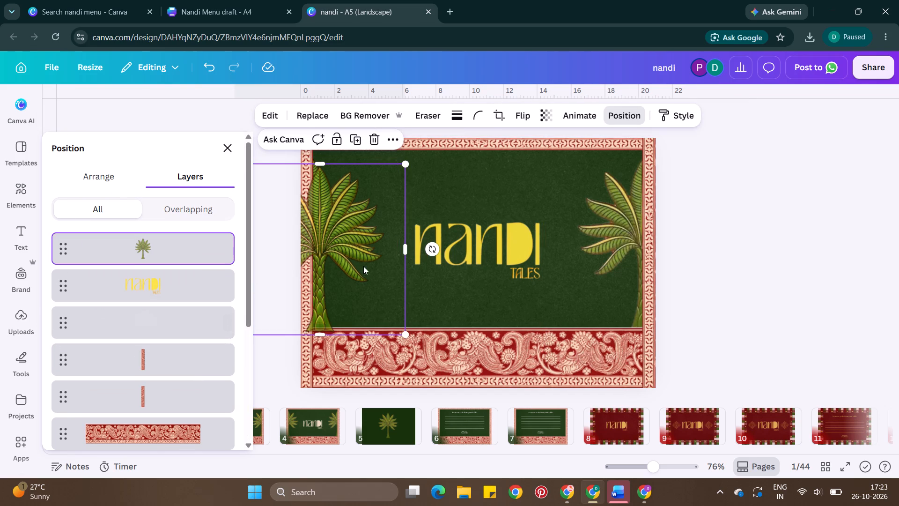
drag(333, 260, 656, 256)
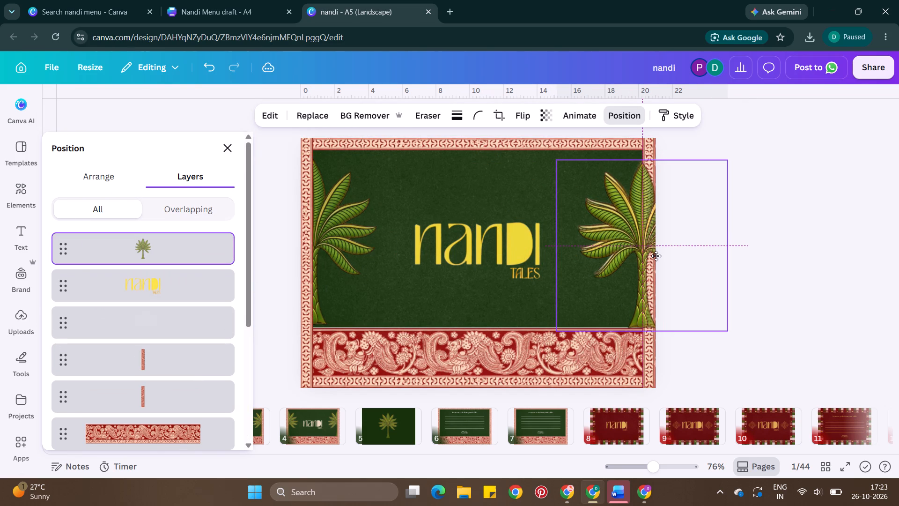
drag(656, 256, 653, 256)
drag(653, 256, 653, 254)
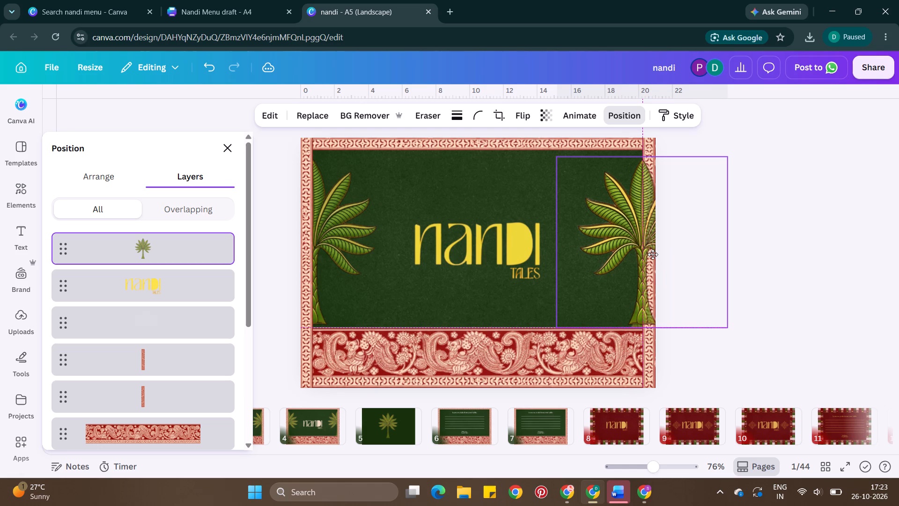
drag(653, 254, 652, 254)
Delete the old palm tree layer on the card's right side.
scroll(120, 324, down, 5)
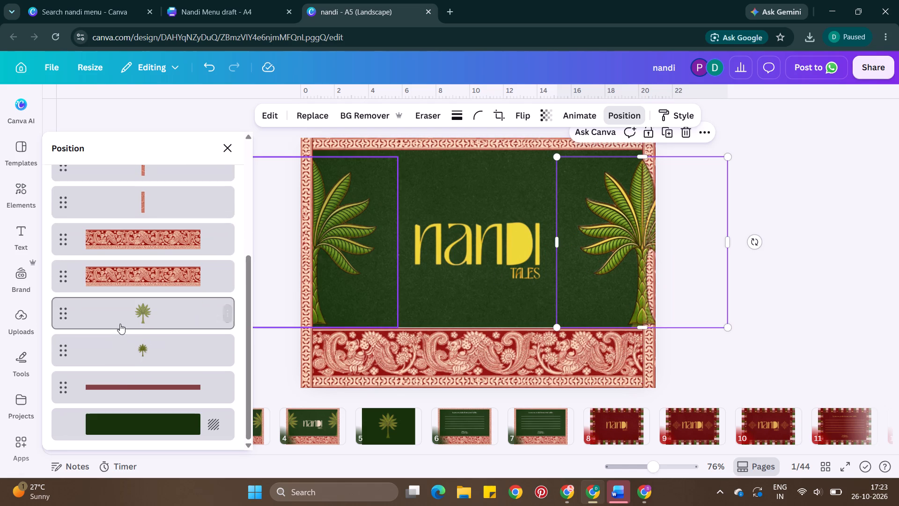
scroll(120, 324, down, 4)
click(139, 343)
key(BackSpace)
Move the duplicated palm's layer beneath the patterned border strips, next to the left palm's layer.
scroll(125, 320, up, 3)
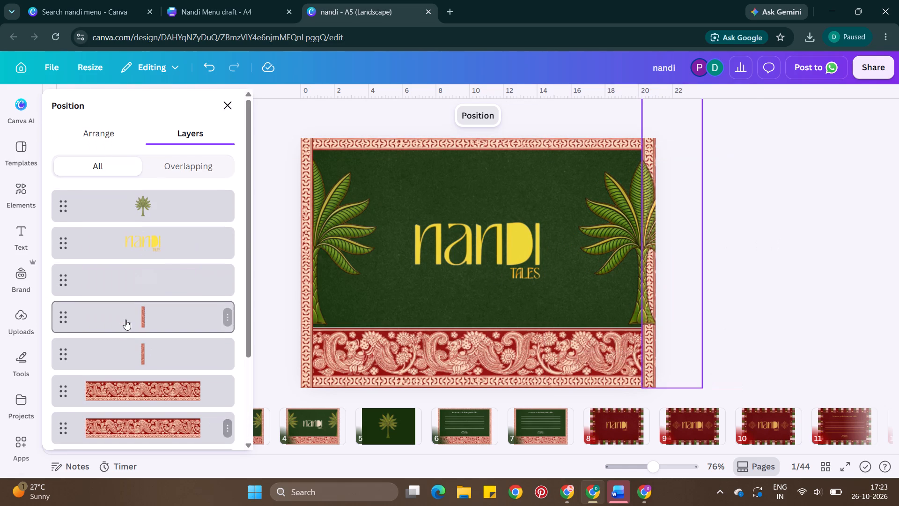
scroll(125, 320, up, 2)
drag(151, 210, 184, 462)
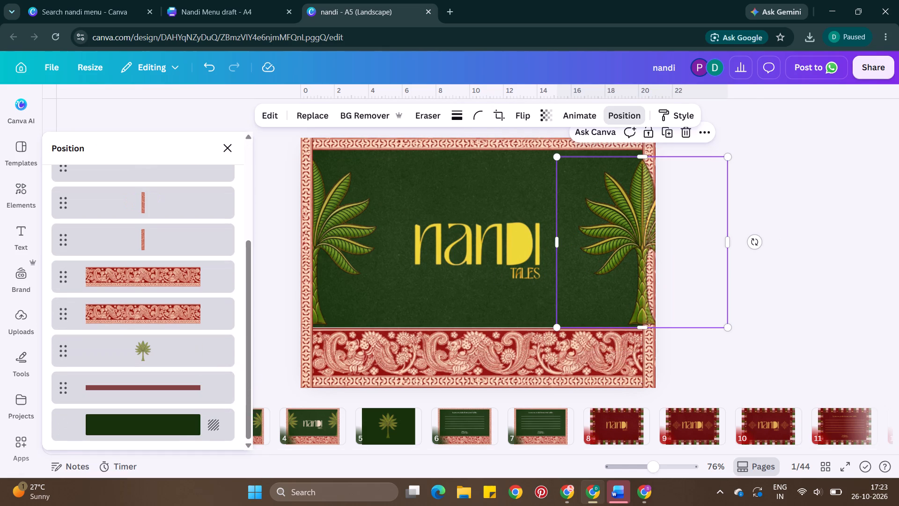
drag(184, 462, 165, 333)
Lower both new palm trees slightly to the same height so their trunks tuck behind the bottom border.
click(609, 268)
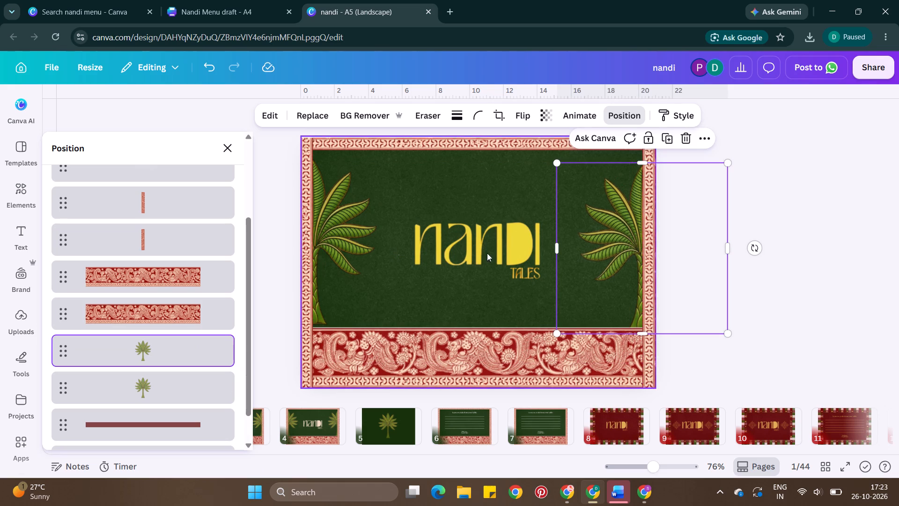
click(162, 376)
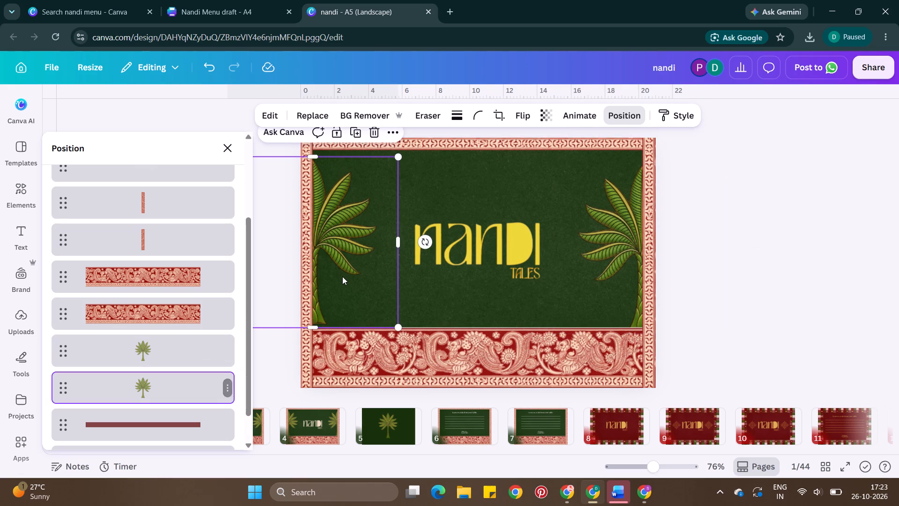
drag(346, 275, 345, 276)
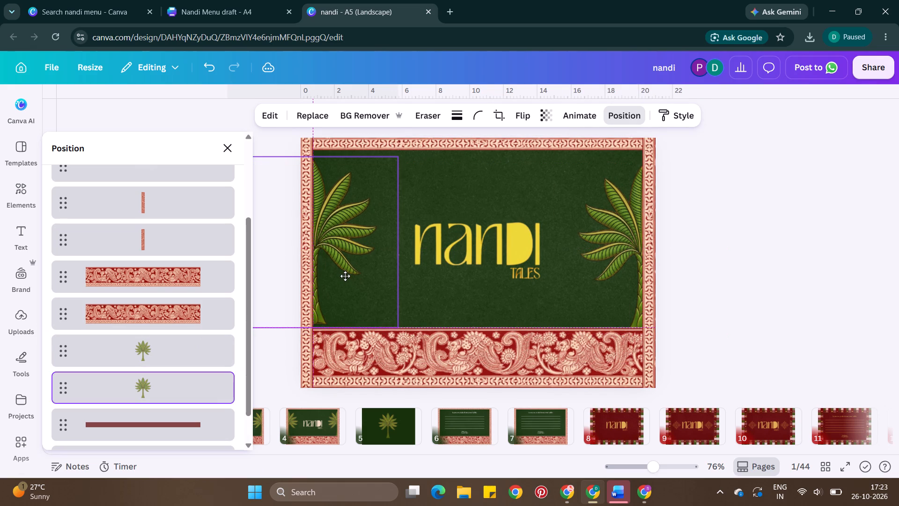
drag(345, 276, 345, 280)
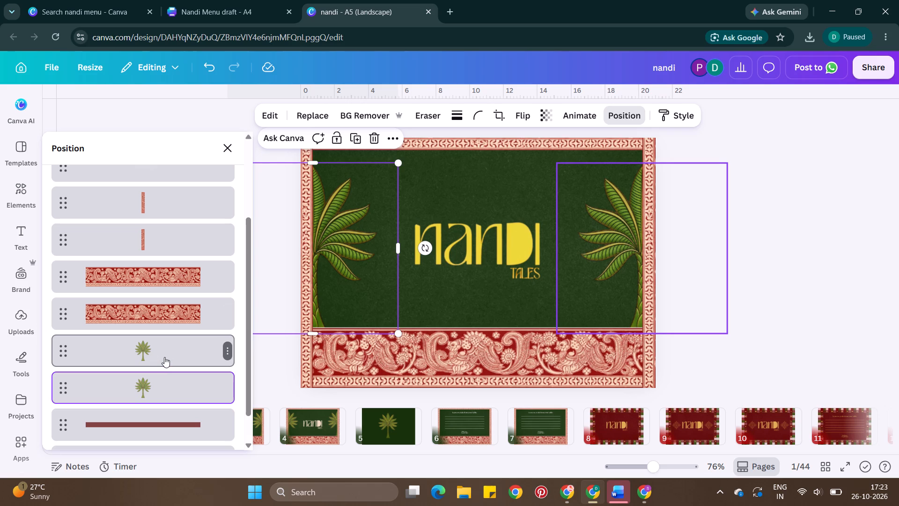
Group the two new palm trees on page 1 and copy the group.
click(164, 357)
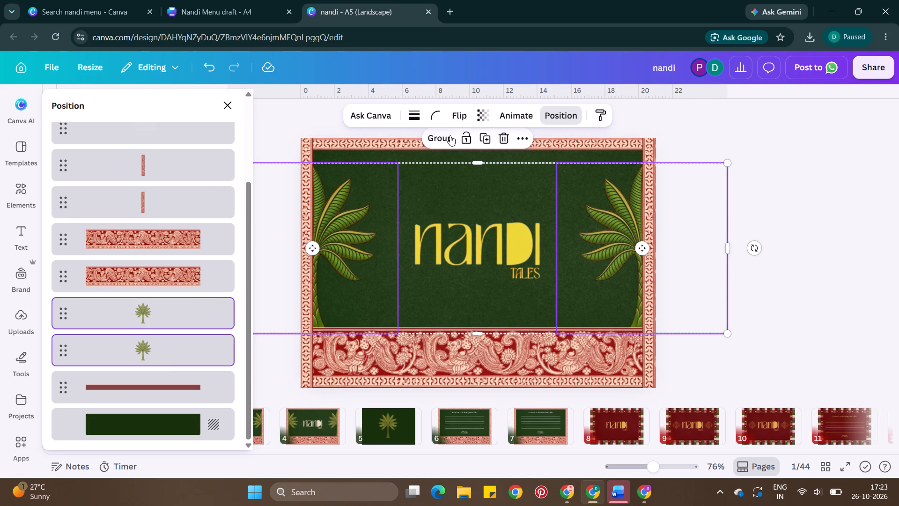
ctrl+click(448, 138)
key(ctrl+c)
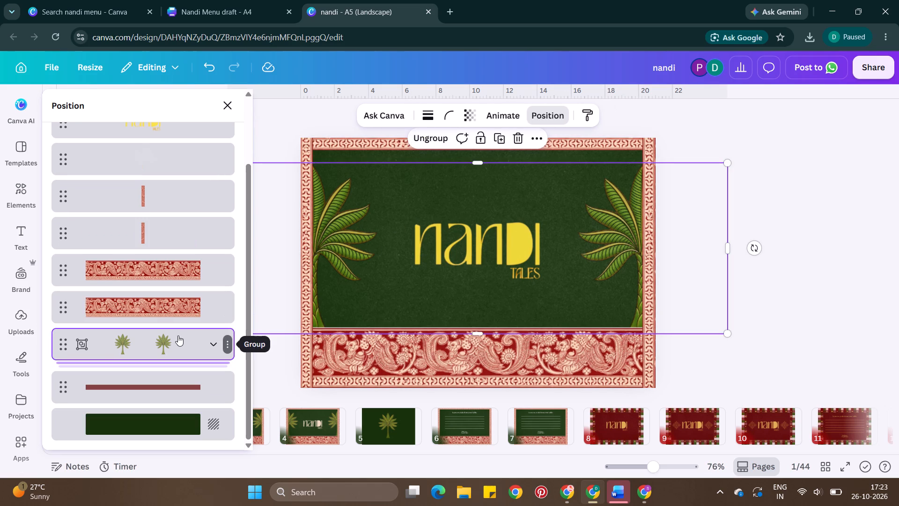
Delete both old palm tree layers from the card on page 2.
scroll(316, 439, right, 6)
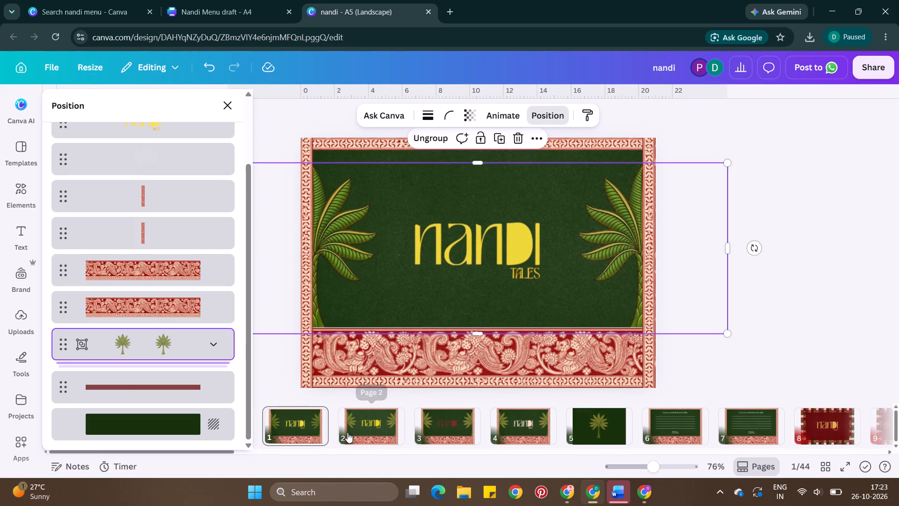
click(347, 432)
scroll(170, 337, down, 4)
scroll(170, 337, up, 2)
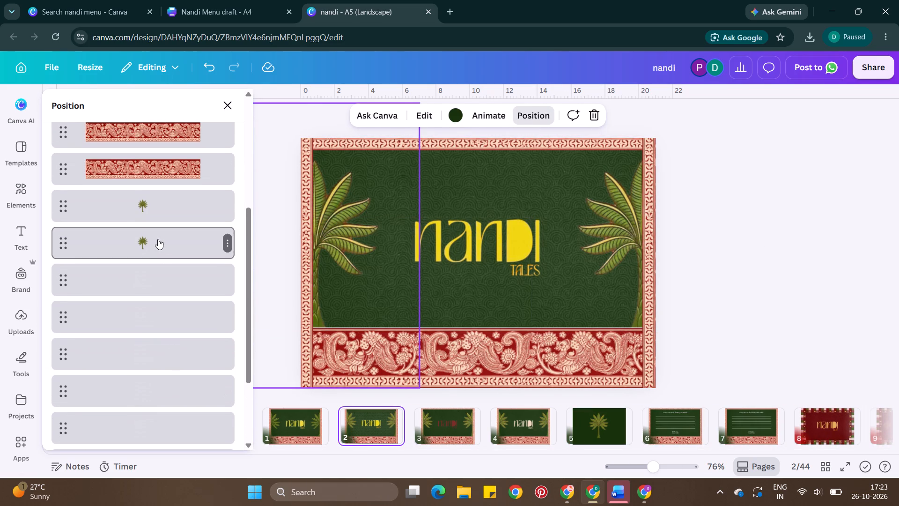
click(158, 239)
key(BackSpace)
click(158, 199)
key(BackSpace)
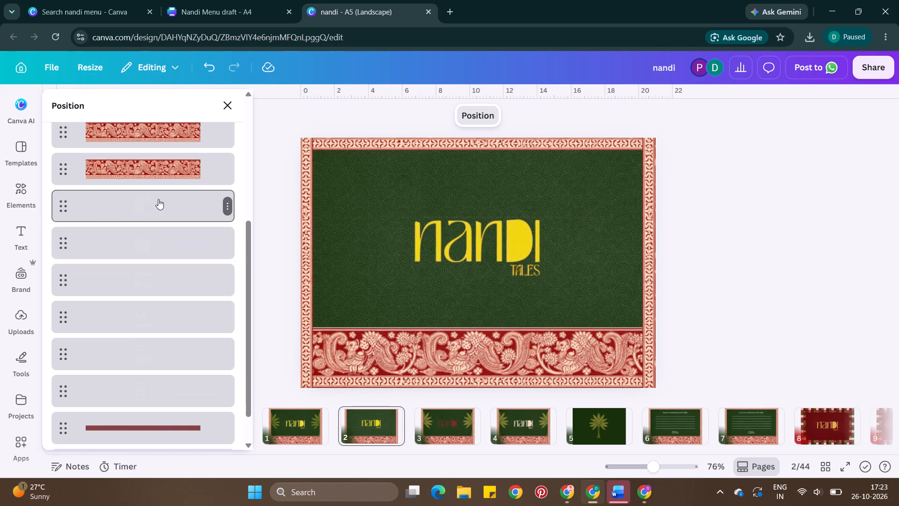
Paste the copied palm group onto the card on page 2 and layer it behind the patterned border.
key(ctrl+v)
key(ctrl+alt+bracketleft)
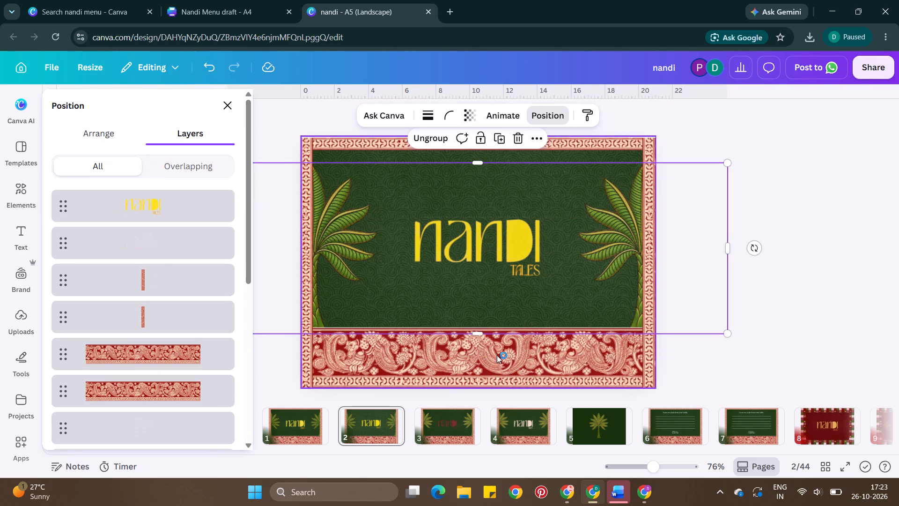
Replace both old palm trees on page 3 with the copied palm group, layered behind the patterned border.
click(431, 417)
scroll(156, 301, down, 6)
click(154, 330)
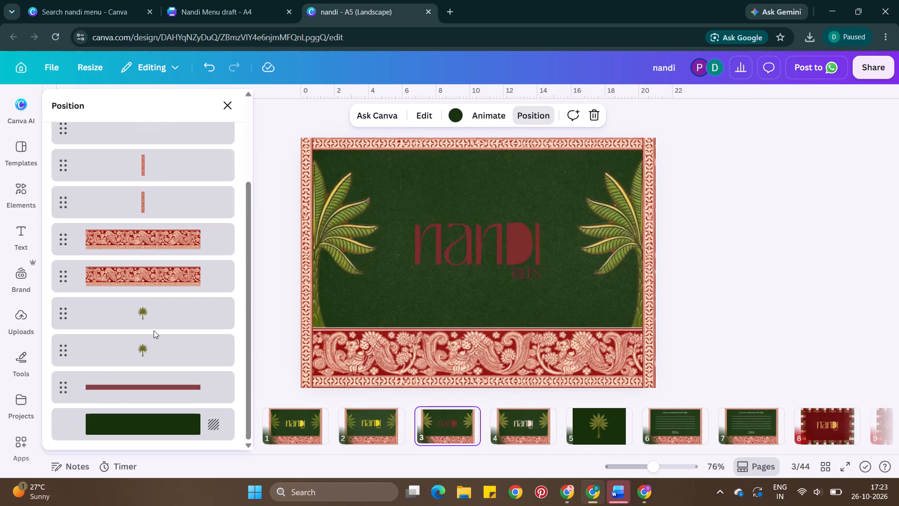
click(154, 348)
ctrl+click(148, 351)
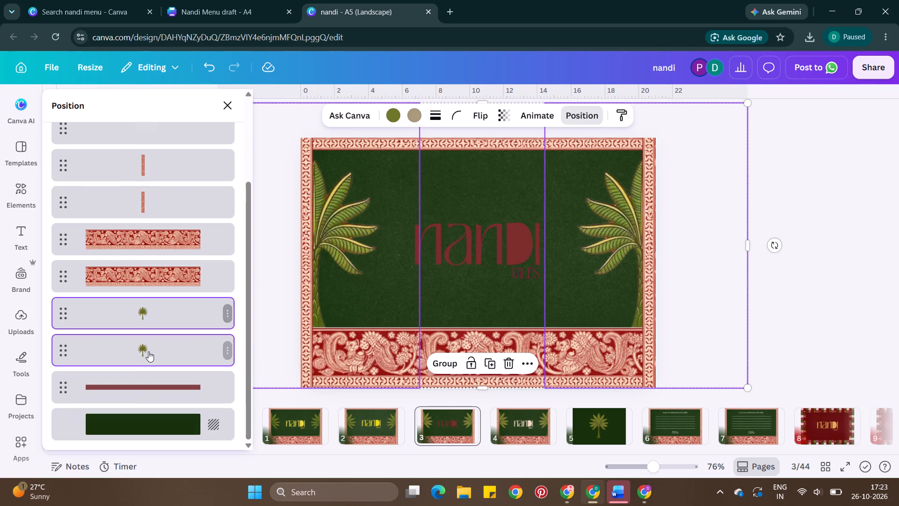
key(BackSpace)
key(ctrl+v)
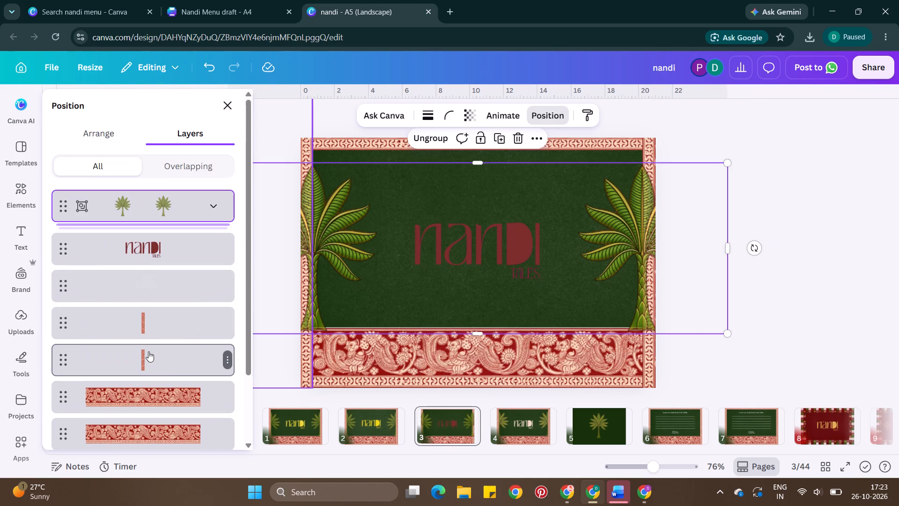
key(ctrl+alt+bracketleft)
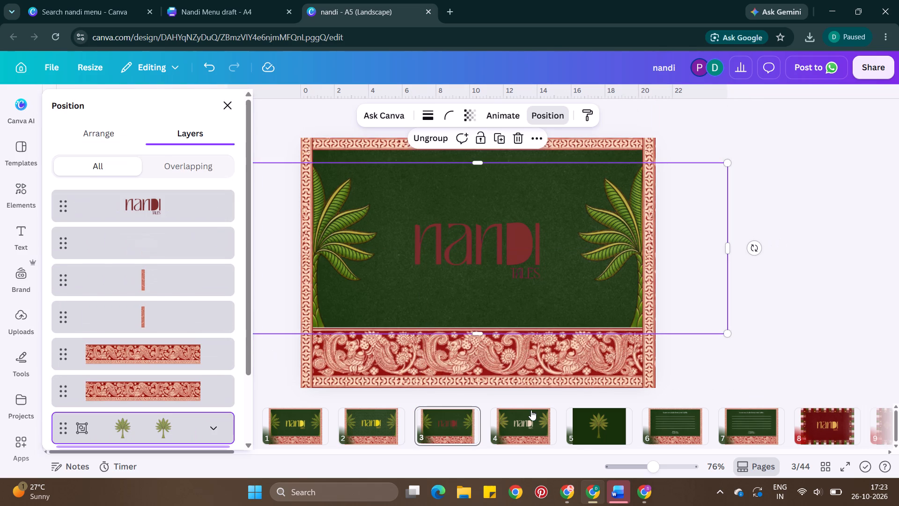
Replace both old palm trees on page 4 with the copied palm group, layered behind the patterned border.
click(531, 410)
scroll(150, 378, down, 2)
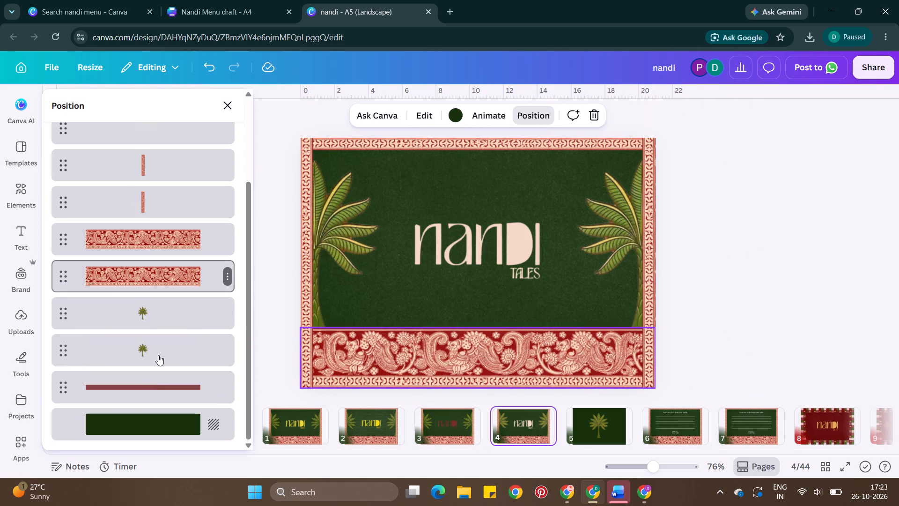
click(159, 319)
ctrl+click(145, 380)
key(ctrl+BackSpace)
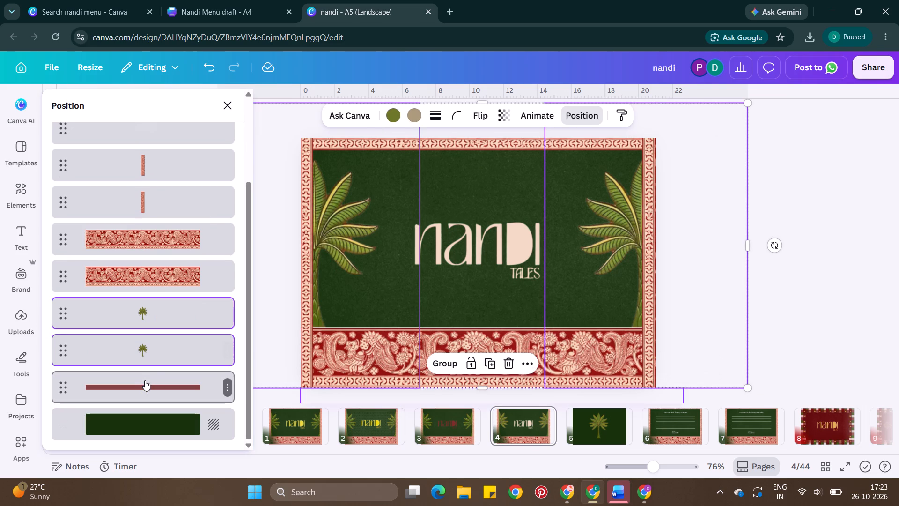
key(BackSpace)
key(ctrl+v)
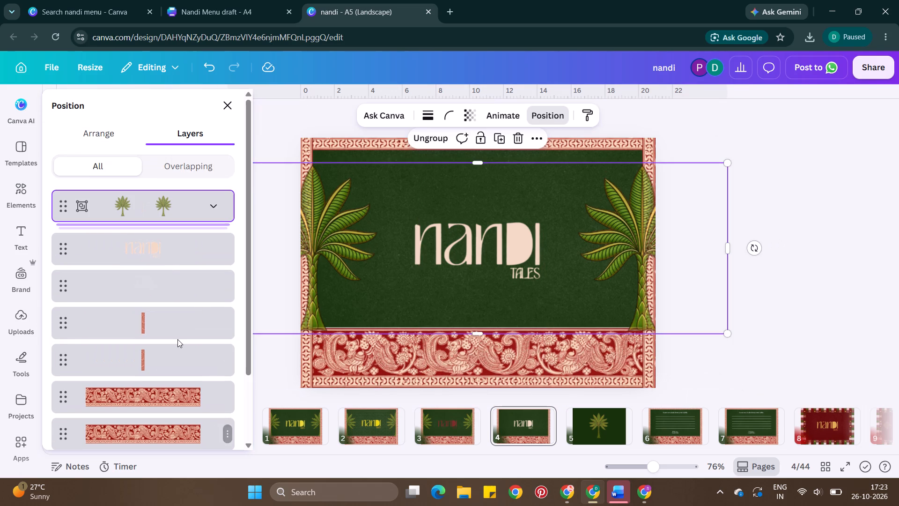
key(ctrl+alt+bracketleft)
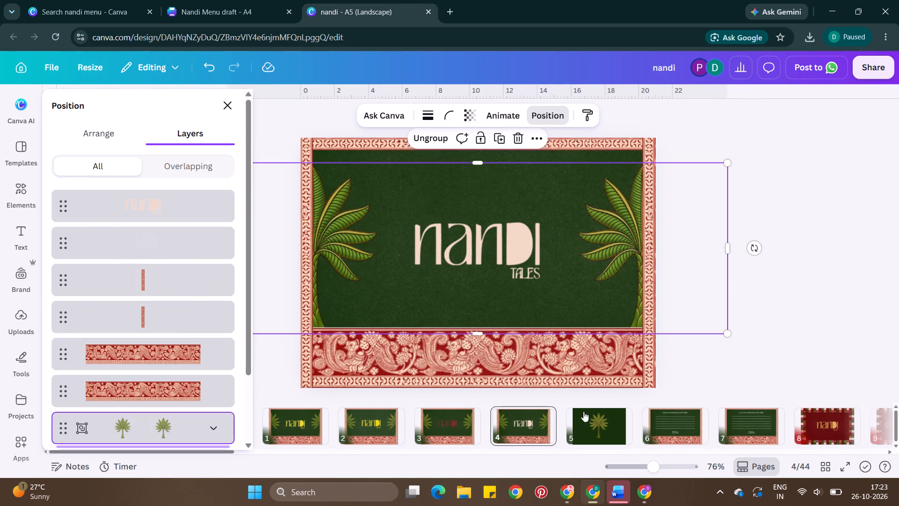
Delete page 5, the plain green page with the single palm tree.
click(601, 432)
key(Delete)
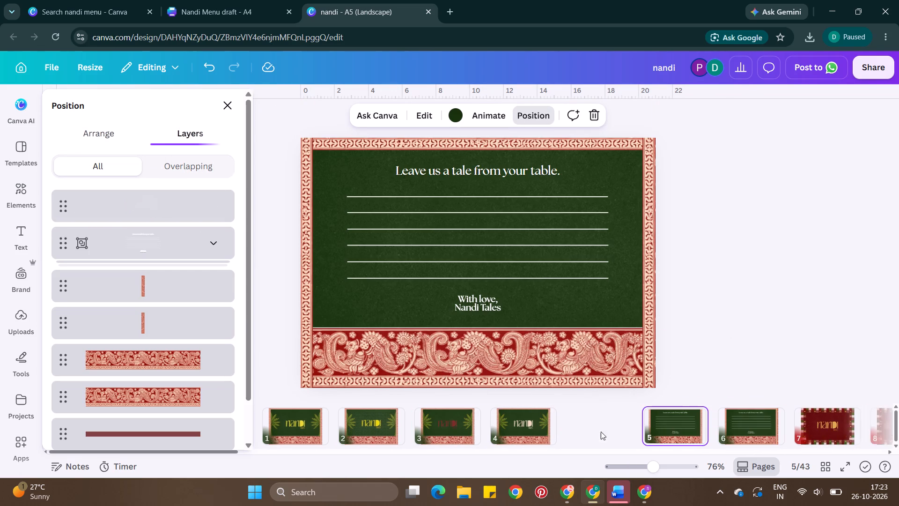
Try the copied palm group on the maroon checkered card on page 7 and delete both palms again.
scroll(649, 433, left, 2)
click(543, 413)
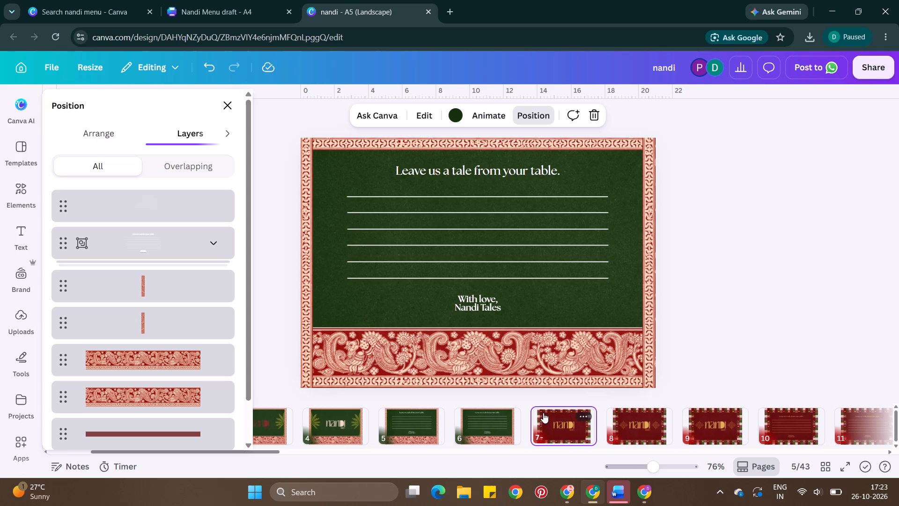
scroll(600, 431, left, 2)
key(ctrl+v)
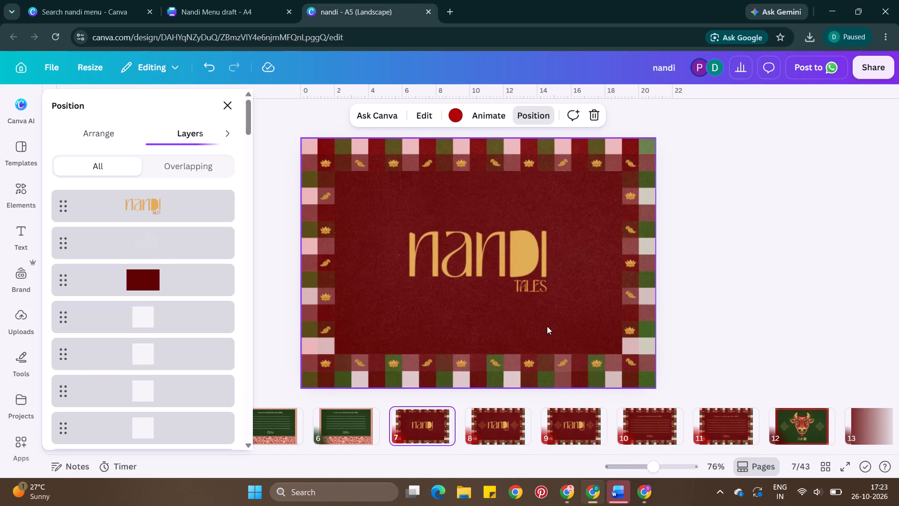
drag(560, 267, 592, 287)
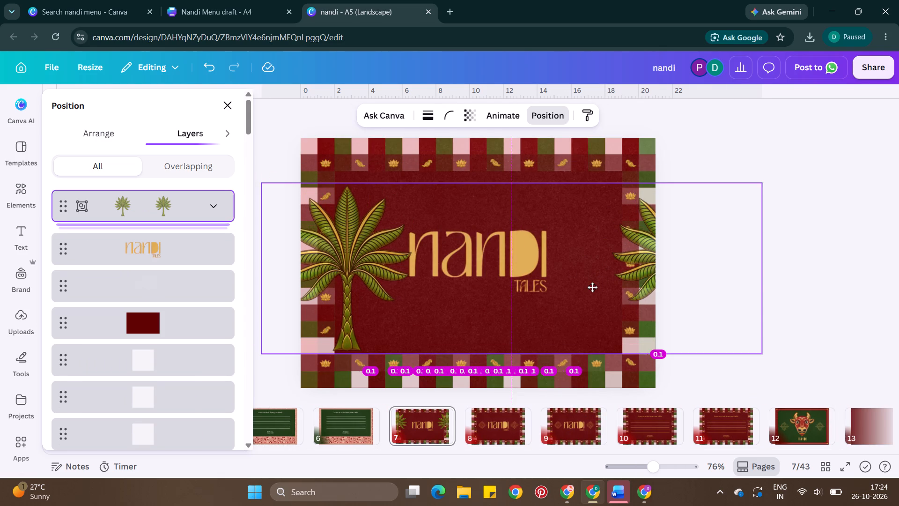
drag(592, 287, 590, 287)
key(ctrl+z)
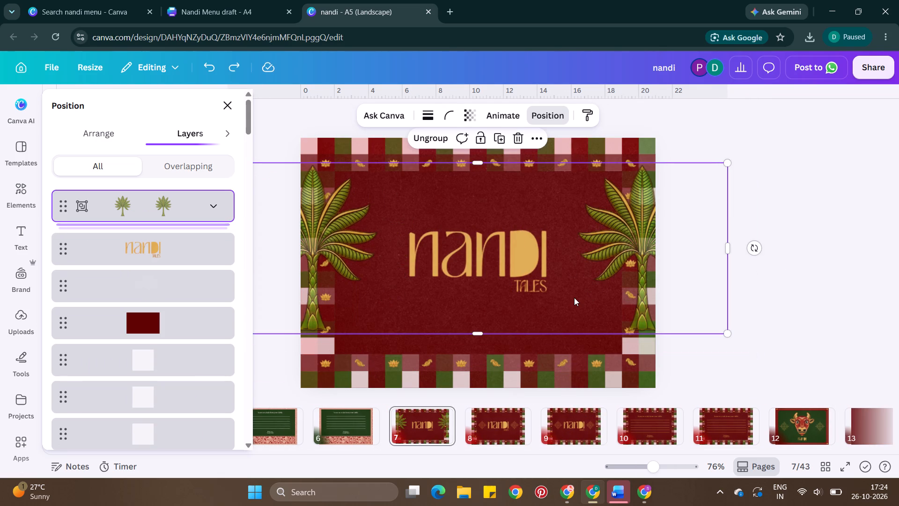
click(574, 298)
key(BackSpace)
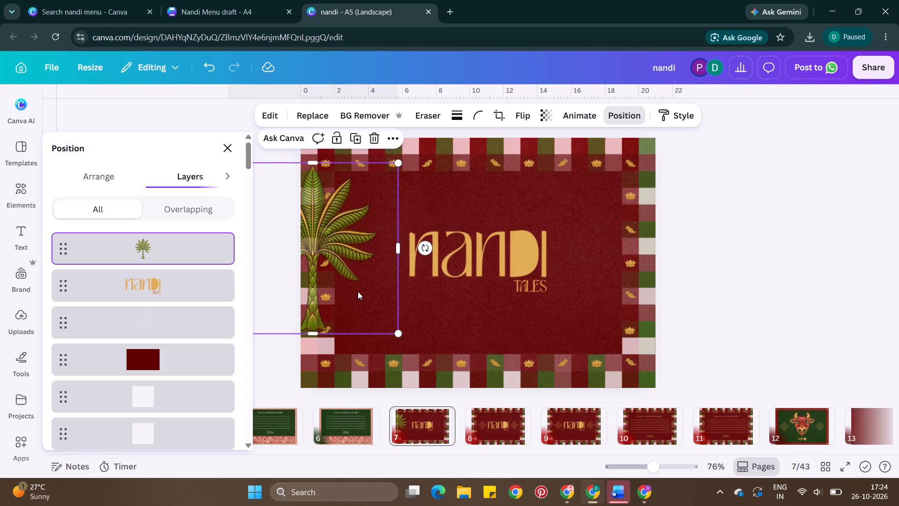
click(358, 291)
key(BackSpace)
Replace the golden kolam motifs beside the logo on maroon page 9 with the copied palm group.
click(556, 417)
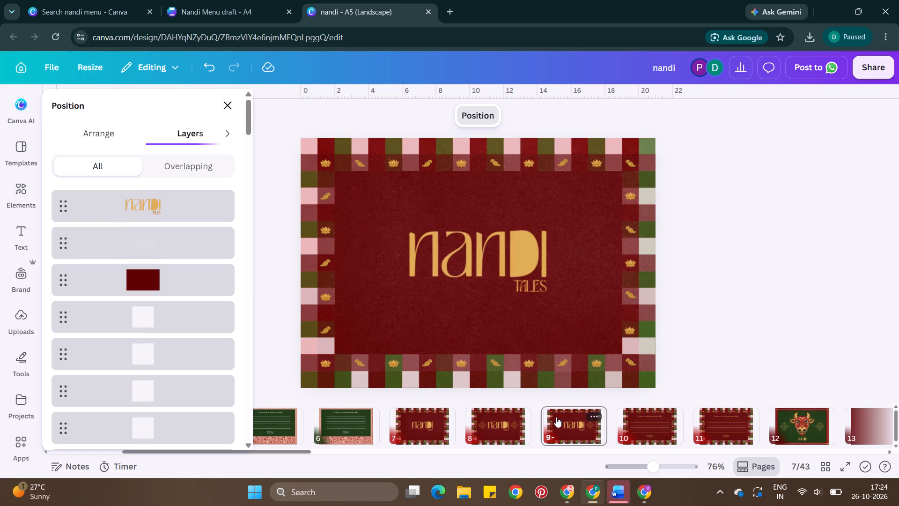
click(514, 416)
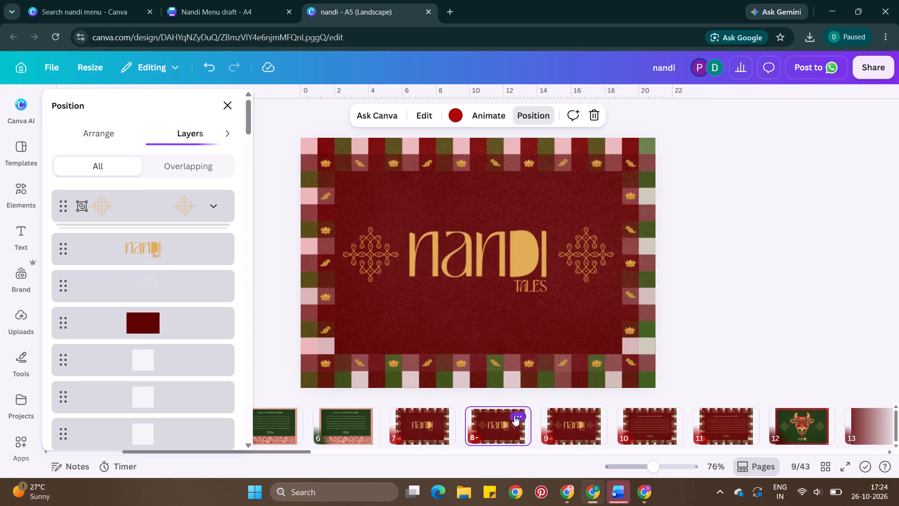
click(578, 422)
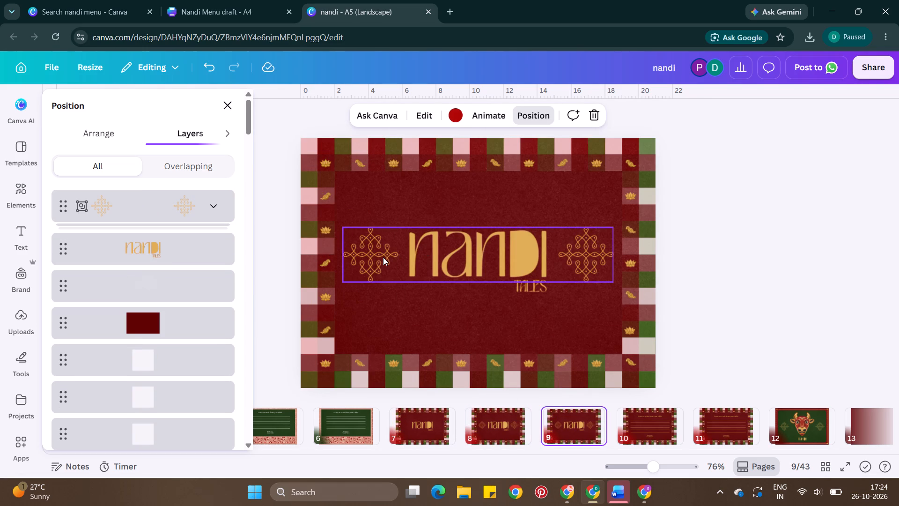
click(383, 257)
key(BackSpace)
key(ctrl+v)
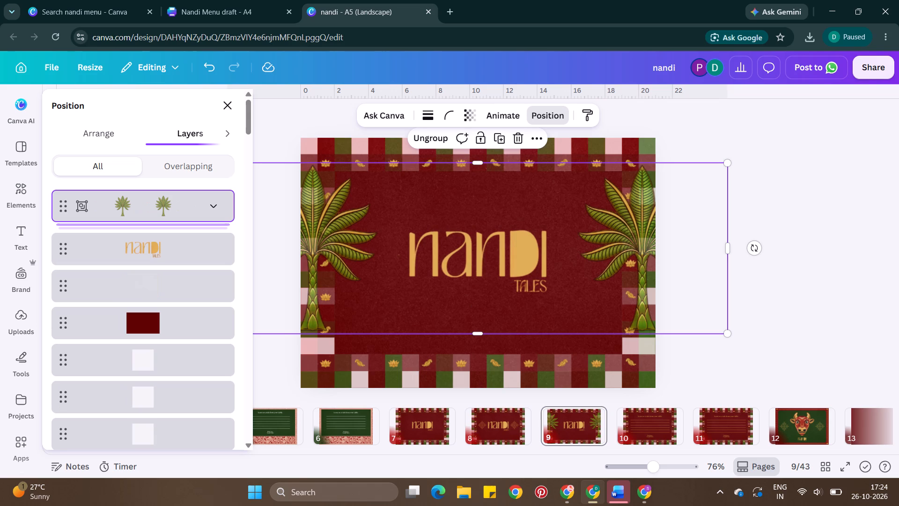
Scale the palm group on page 9 down to about 15.5 cm wide, with its left palm beside the logo.
drag(470, 253, 473, 256)
drag(473, 256, 494, 275)
drag(756, 355, 732, 348)
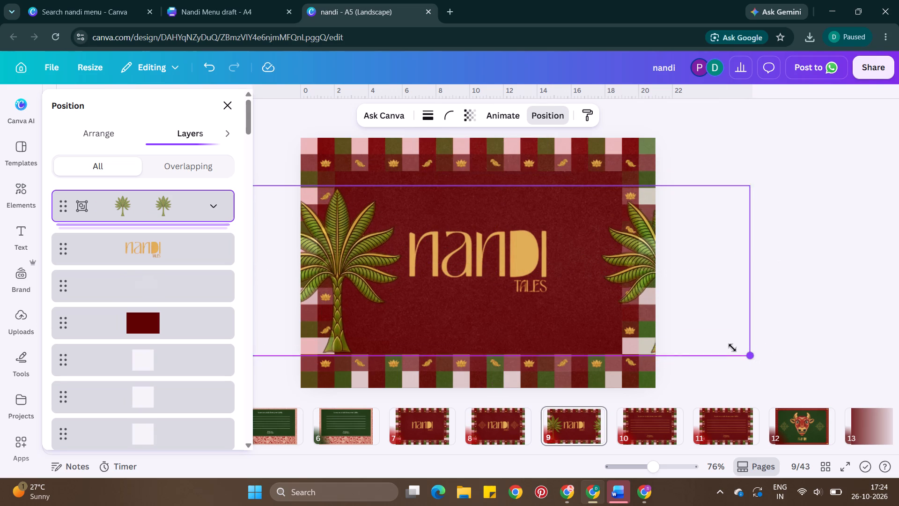
drag(732, 348, 603, 294)
drag(557, 259, 599, 296)
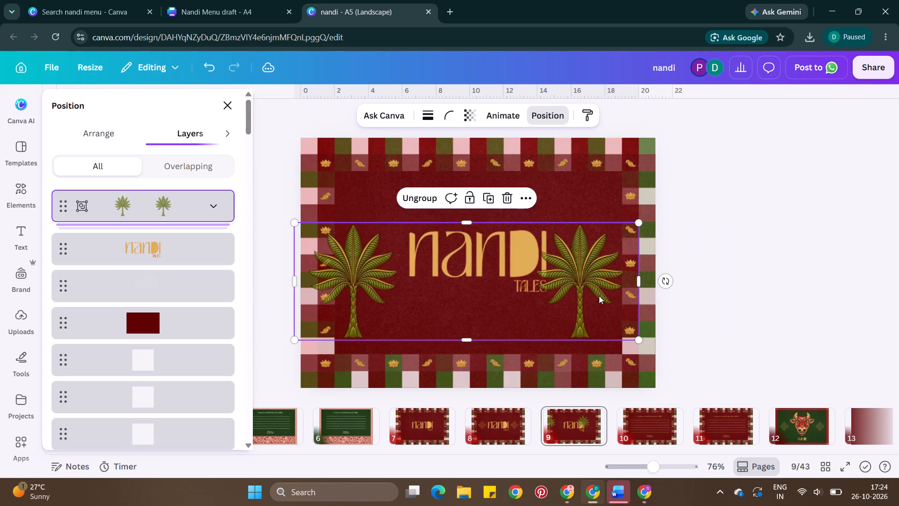
drag(637, 336, 561, 294)
drag(500, 277, 528, 265)
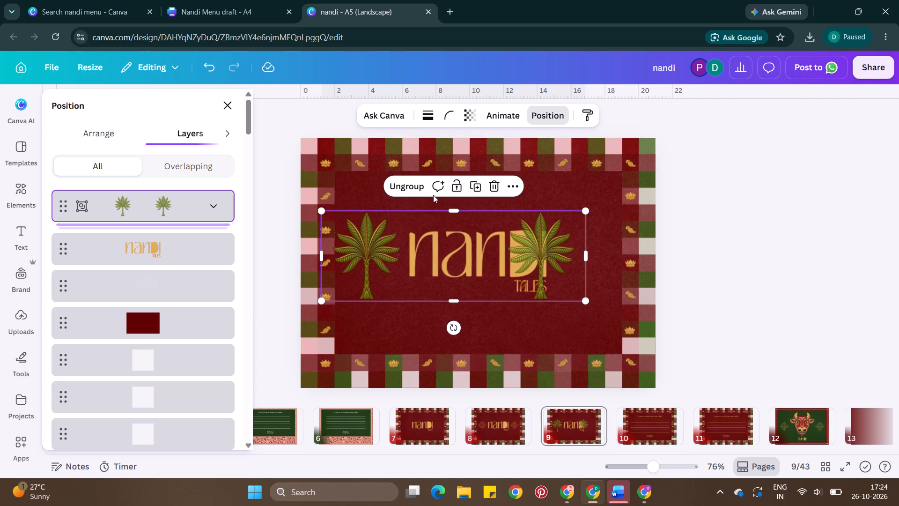
Ungroup the two palms on page 9 and move the right palm up over the logo's letters "DI".
click(425, 190)
double_click(693, 233)
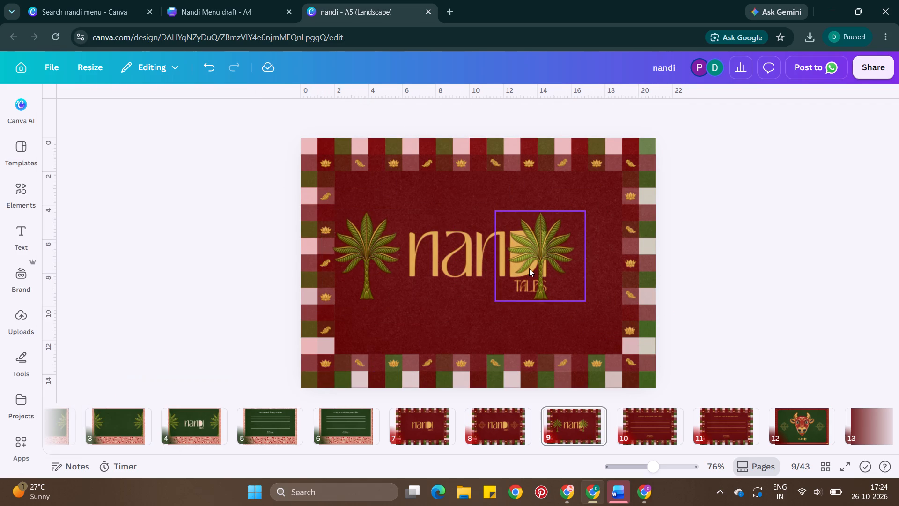
drag(526, 269, 564, 269)
drag(565, 267, 531, 244)
Layer the right palm on page 9 directly behind the Nandi Tales logo, above the maroon background.
key(ctrl+alt+bracketleft)
key(ctrl+bracketright)
key(ctrl+bracketright)
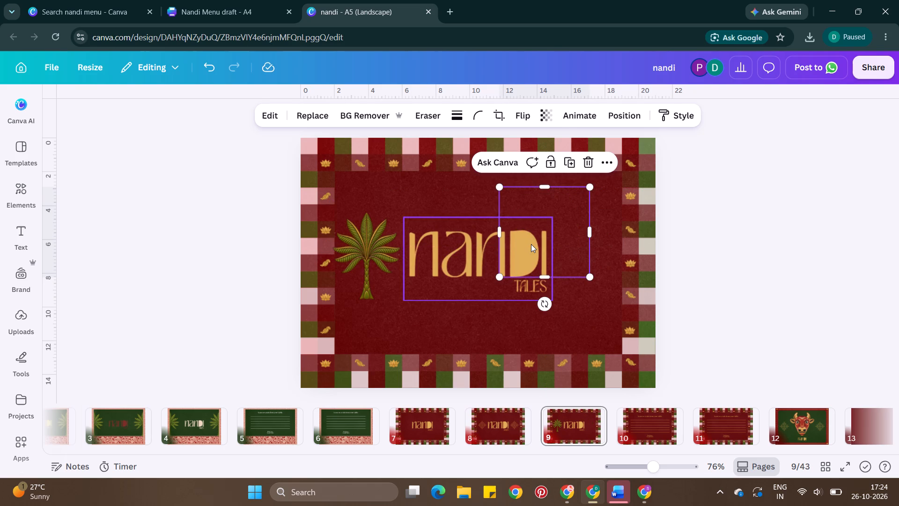
key(ctrl+bracketright)
key(ctrl+bracketright)
key(ctrl+bracketright)
key(ctrl+bracketright)
key(ctrl+bracketright)
key(ctrl+bracketright)
key(ctrl+bracketright)
key(ctrl+bracketright)
key(ctrl+alt+bracketright)
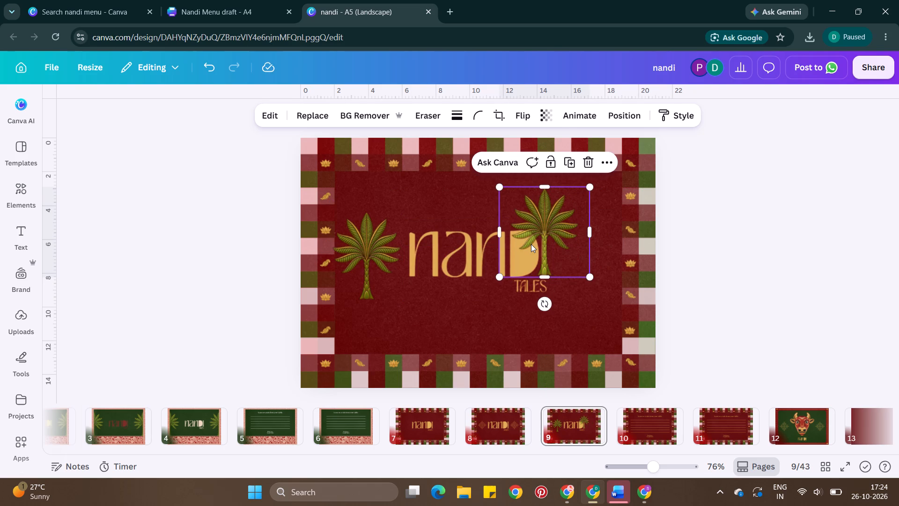
key(ctrl+bracketleft)
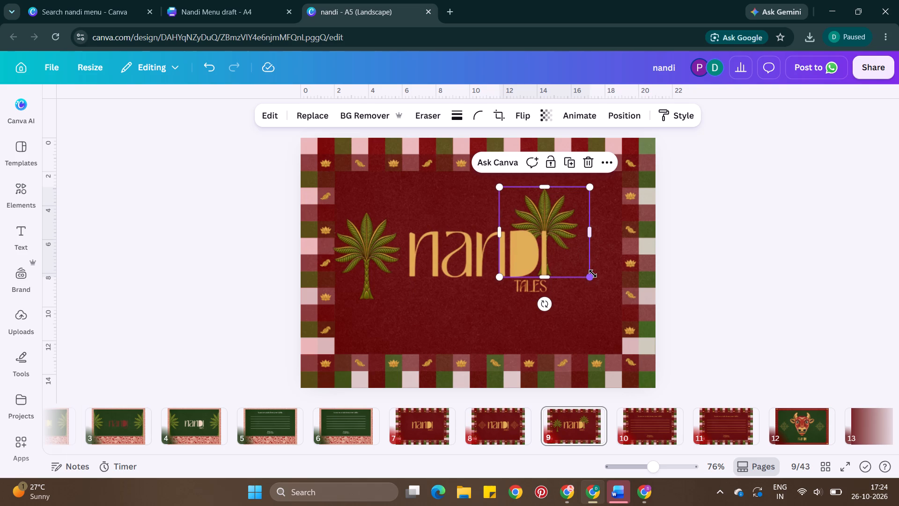
Crop the lower trunk off the right palm and position its crown so it rises from behind the letters "DI".
click(593, 274)
drag(596, 228, 595, 220)
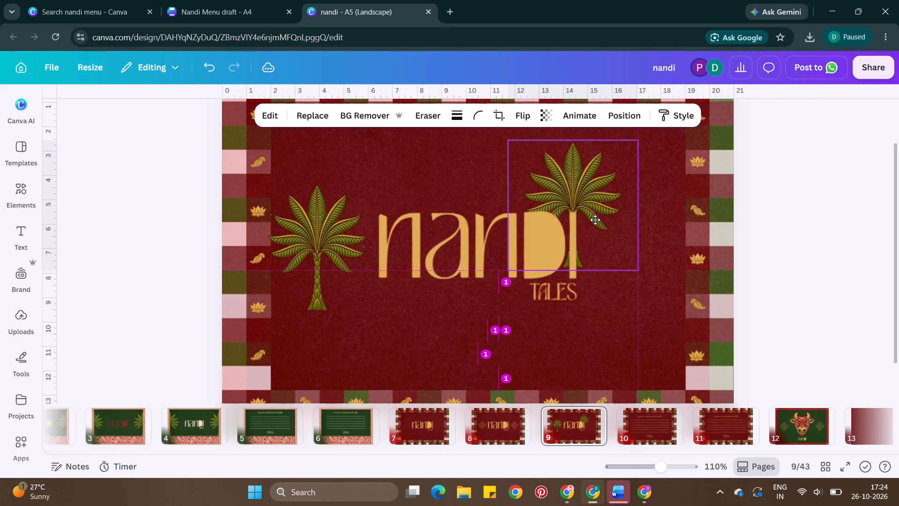
drag(595, 220, 595, 209)
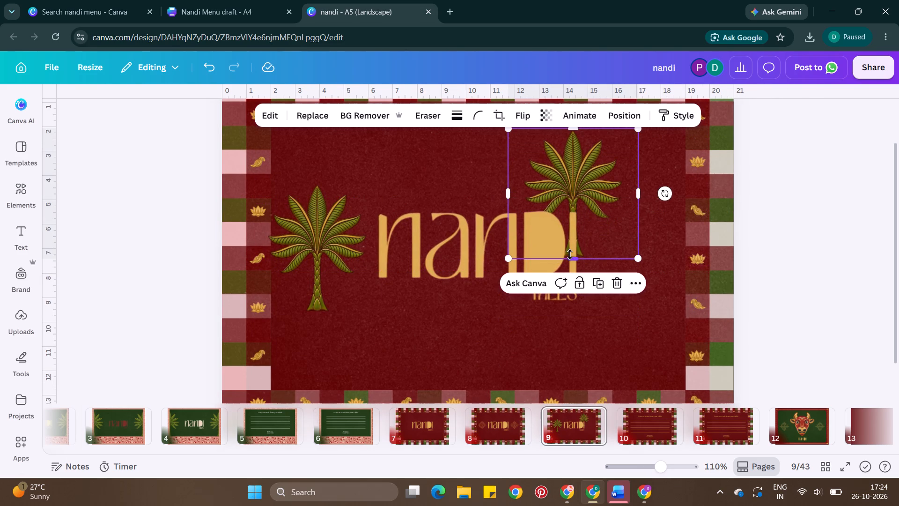
drag(570, 254, 590, 227)
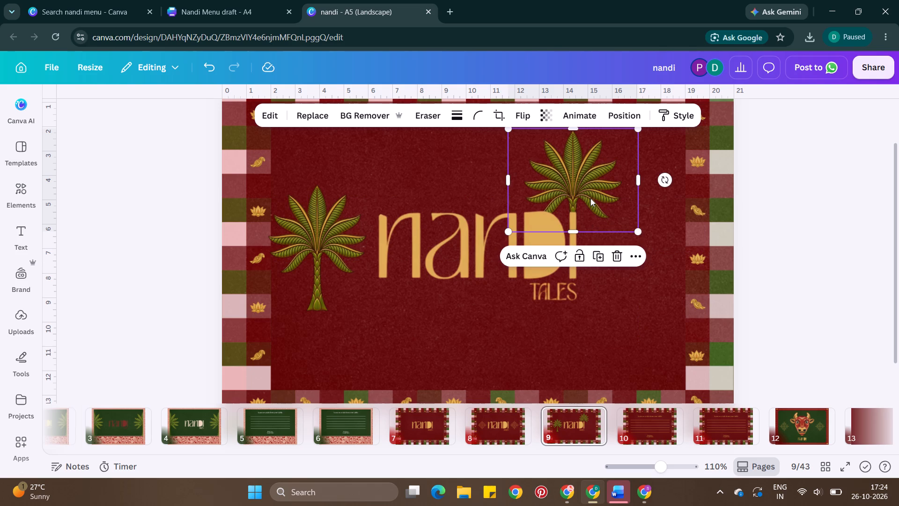
drag(590, 198, 590, 203)
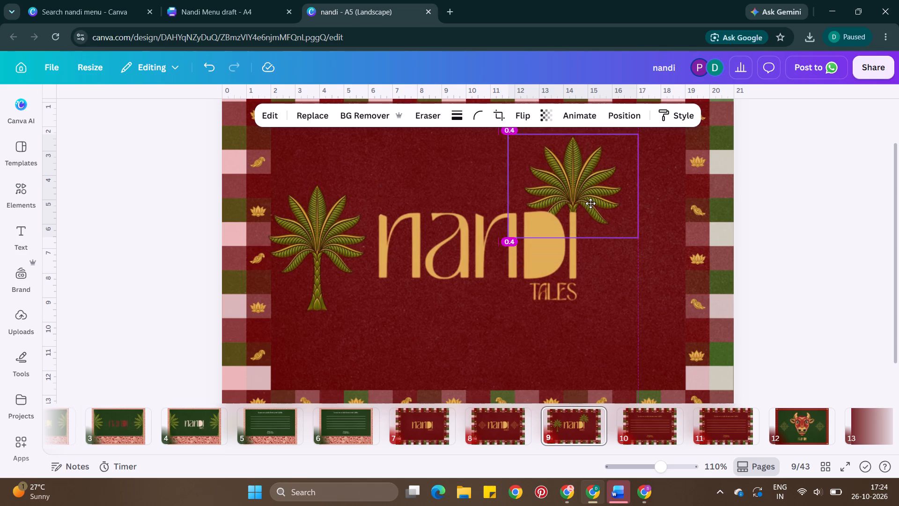
drag(590, 203, 590, 207)
double_click(769, 219)
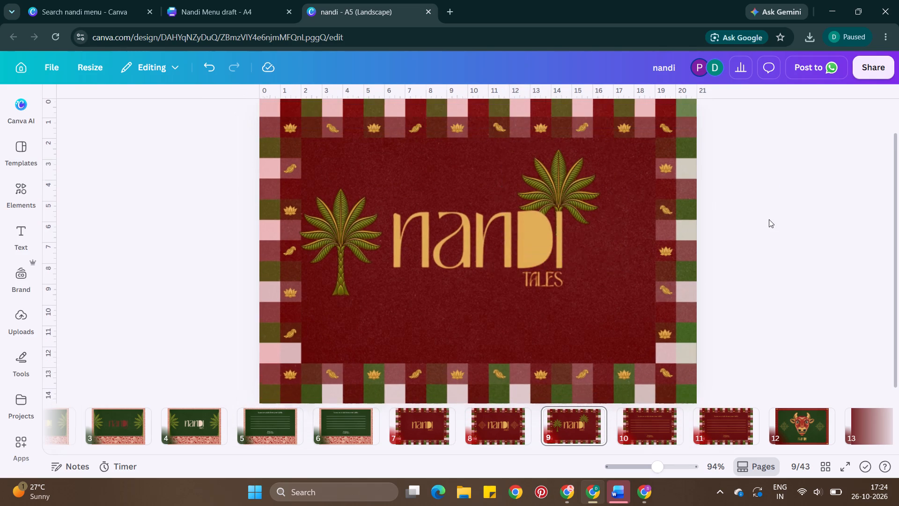
Duplicate page 9, the maroon card with the two palm trees.
click(382, 279)
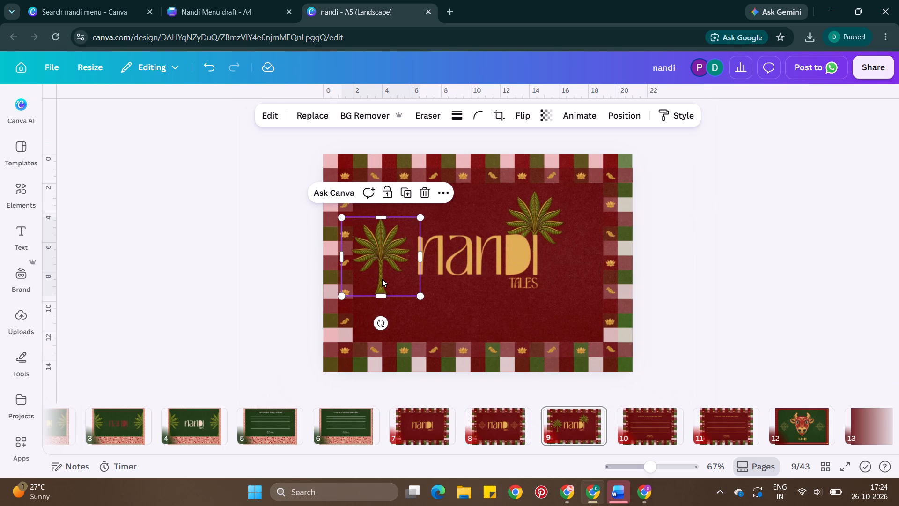
click(569, 429)
key(ctrl+d)
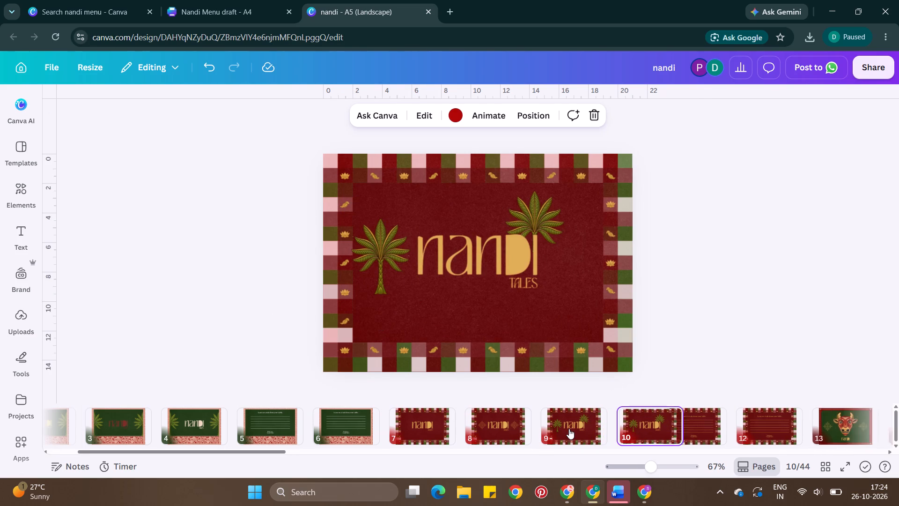
On page 10, nudge the left palm slightly toward the logo and delete the palm behind the letters "DI".
drag(368, 257, 374, 263)
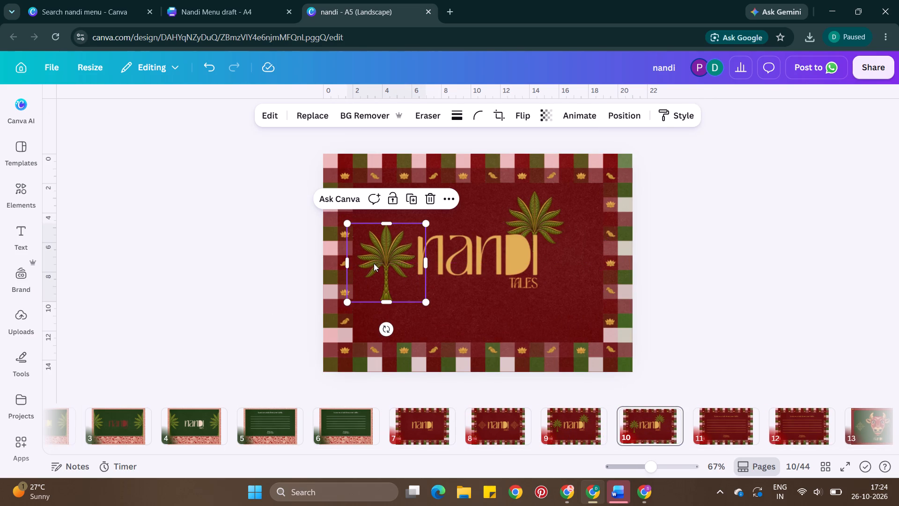
click(540, 221)
key(BackSpace)
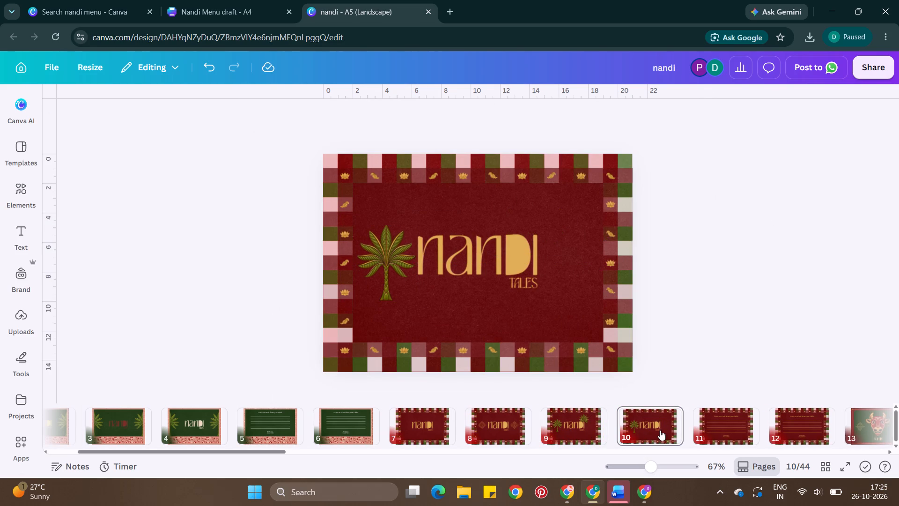
Delete the left palm on page 9, keeping only the one rising behind the logo.
click(591, 431)
click(395, 269)
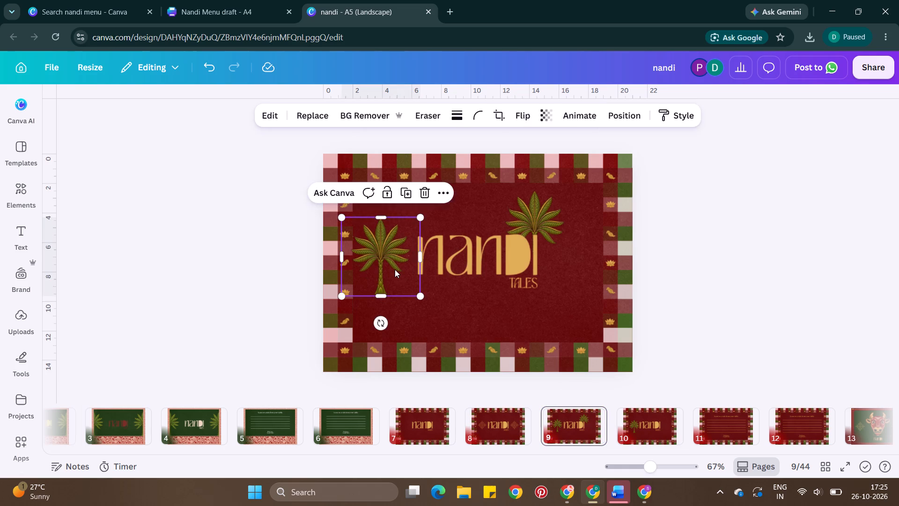
key(BackSpace)
Shrink the palm on page 10 to about three-quarters size and place it between the checked border and the logo.
click(637, 416)
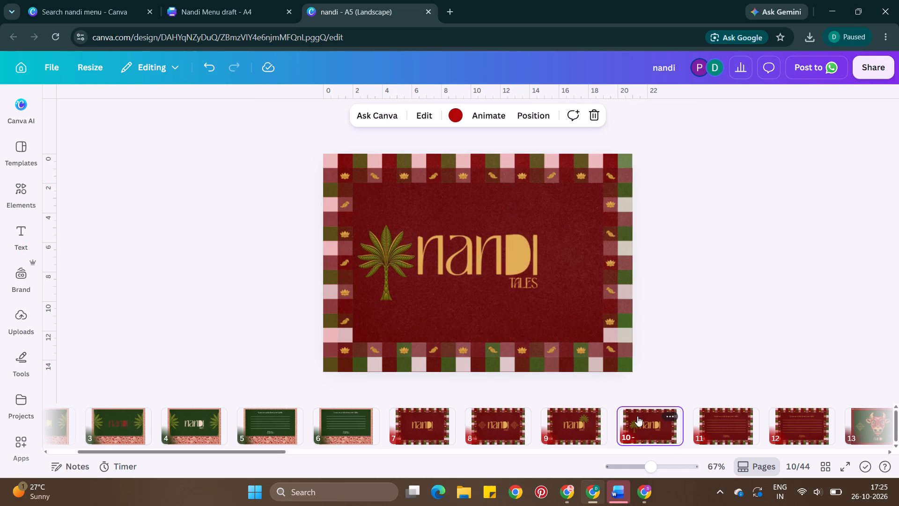
click(385, 278)
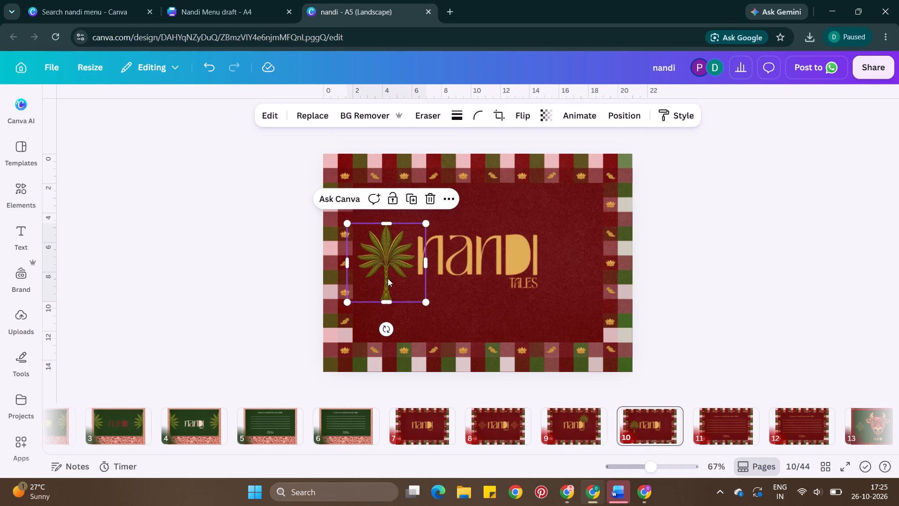
drag(427, 302, 399, 285)
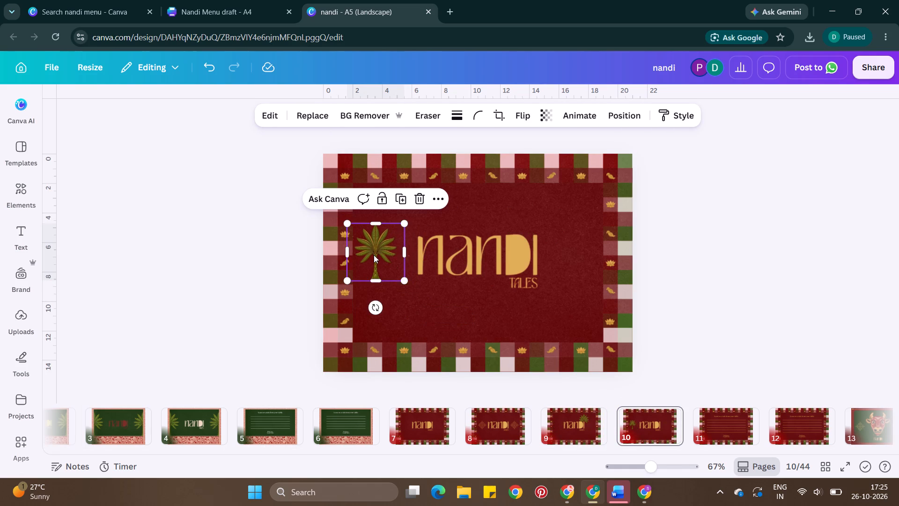
drag(374, 255, 380, 259)
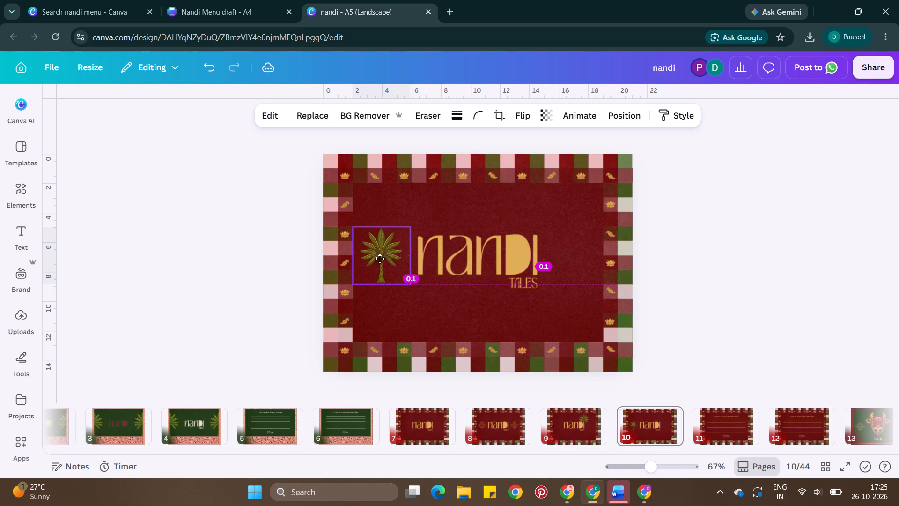
drag(380, 259, 380, 260)
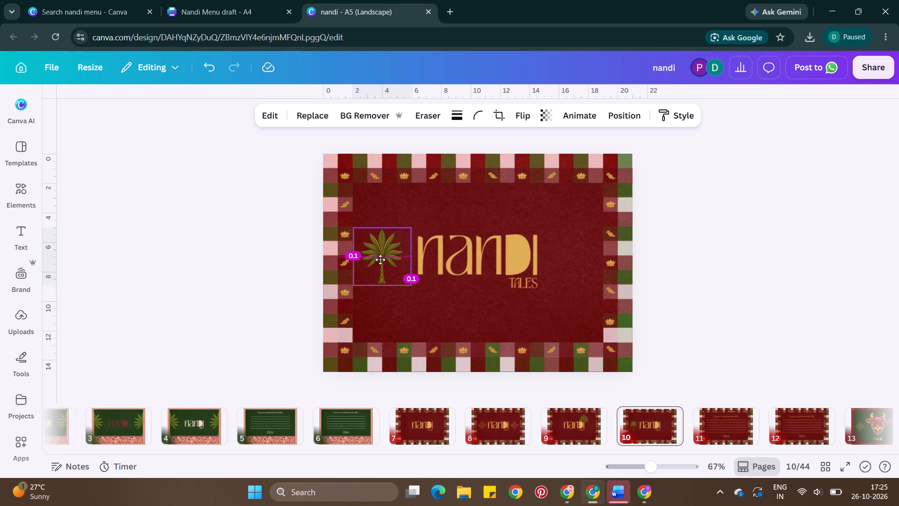
Duplicate the small palm on page 10 and place the copy level with it on the logo's right side.
key(ctrl+c)
key(ctrl+v)
drag(380, 260, 567, 246)
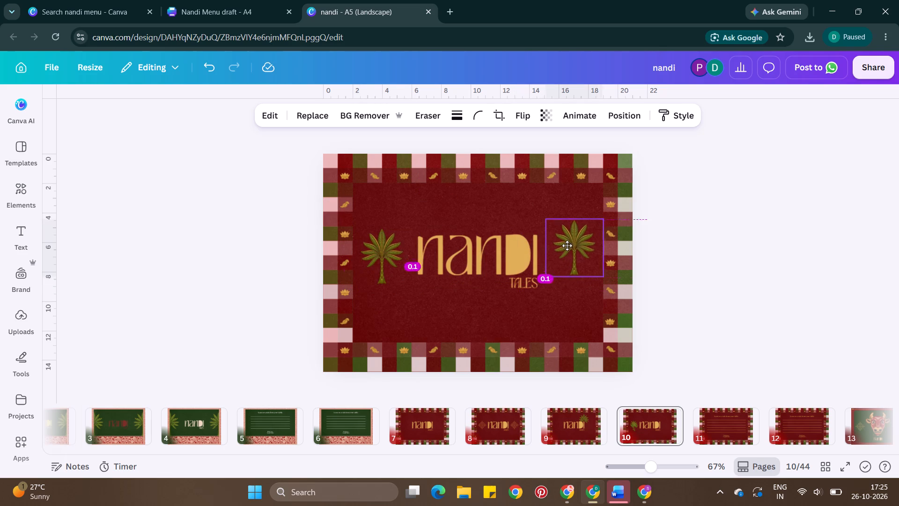
drag(567, 246, 566, 255)
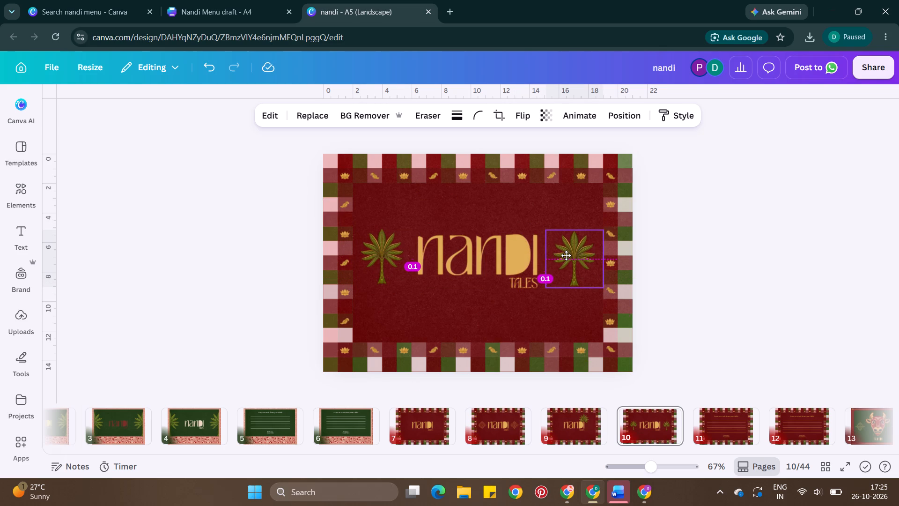
drag(566, 255, 565, 254)
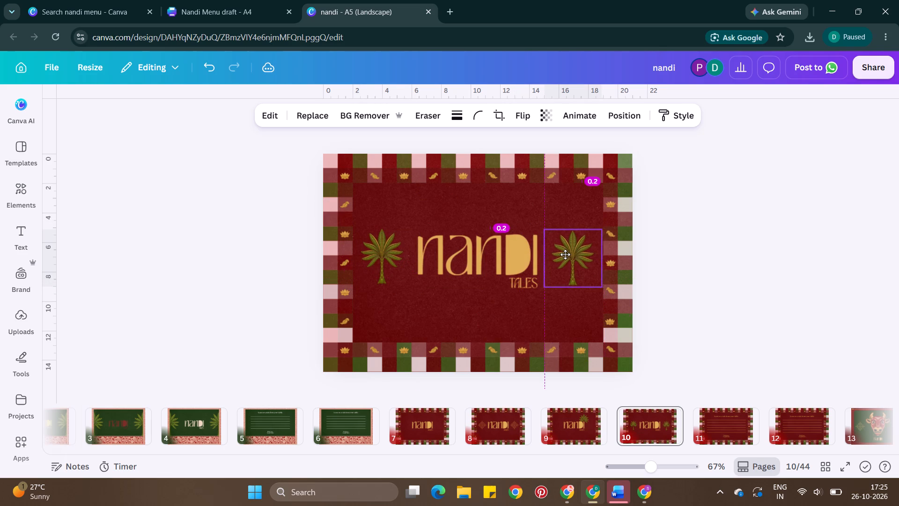
drag(565, 254, 567, 254)
double_click(765, 256)
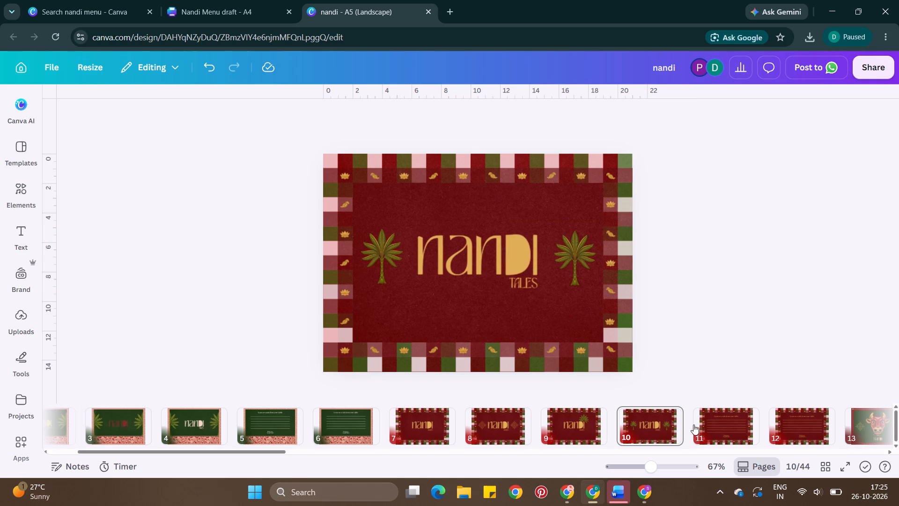
Duplicate page 13, the green card with the bull's head, from the overview of all pages.
click(824, 467)
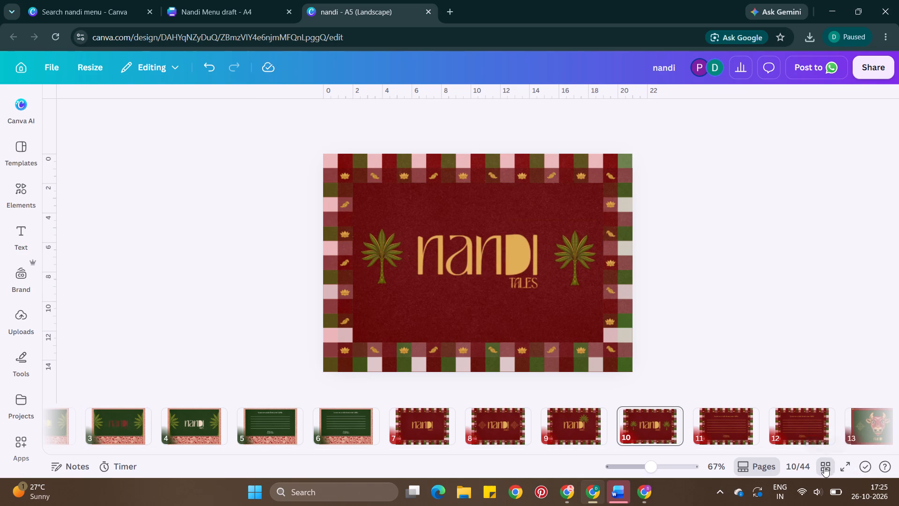
scroll(611, 275, down, 1)
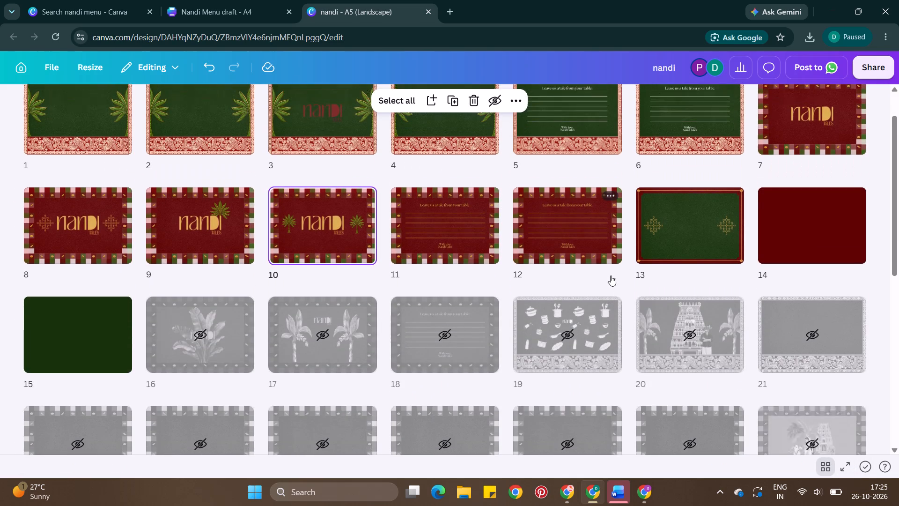
scroll(611, 275, down, 1)
click(701, 240)
key(ctrl+d)
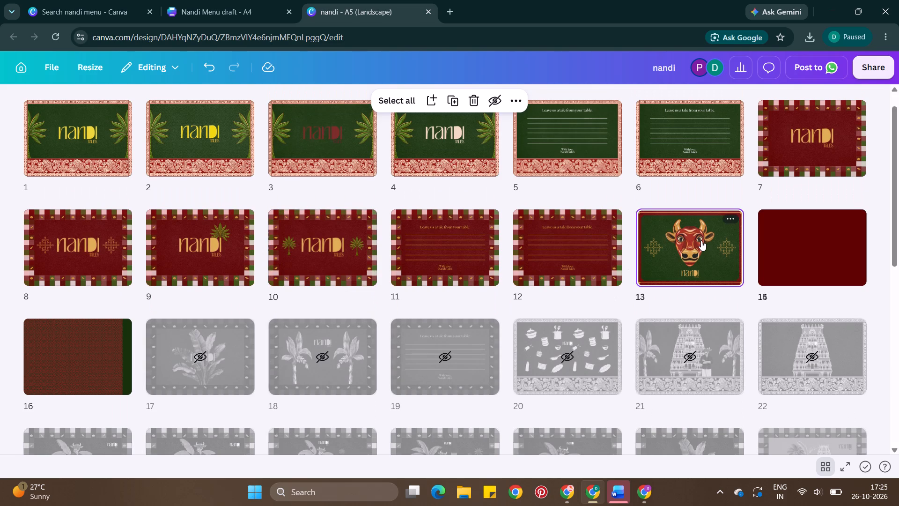
Delete the bull's head, the Nandi Tales logo and the pair of kolam motifs from page 14, leaving the framed green background.
double_click(805, 236)
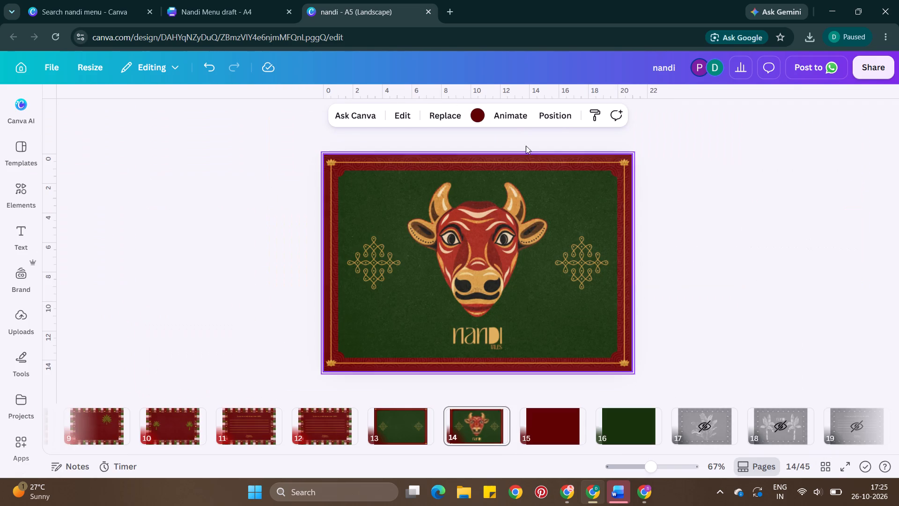
click(668, 178)
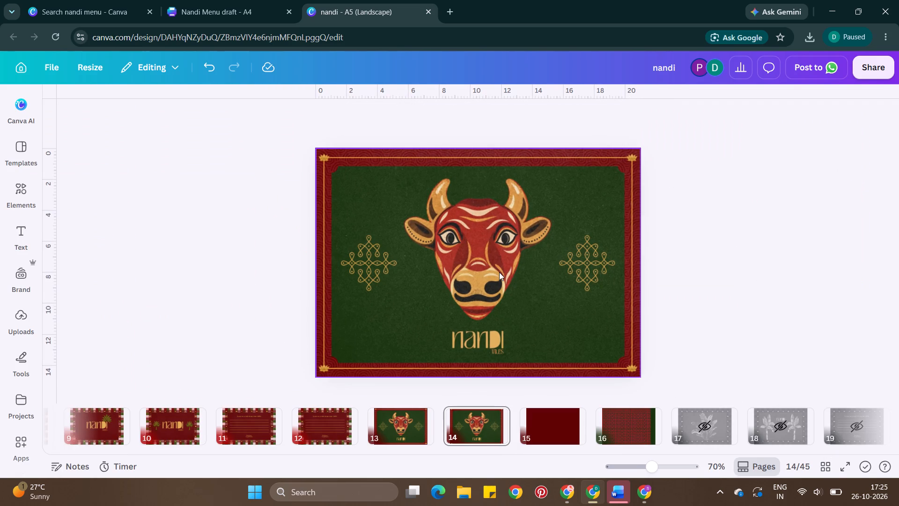
key(alt+1)
scroll(130, 334, down, 1)
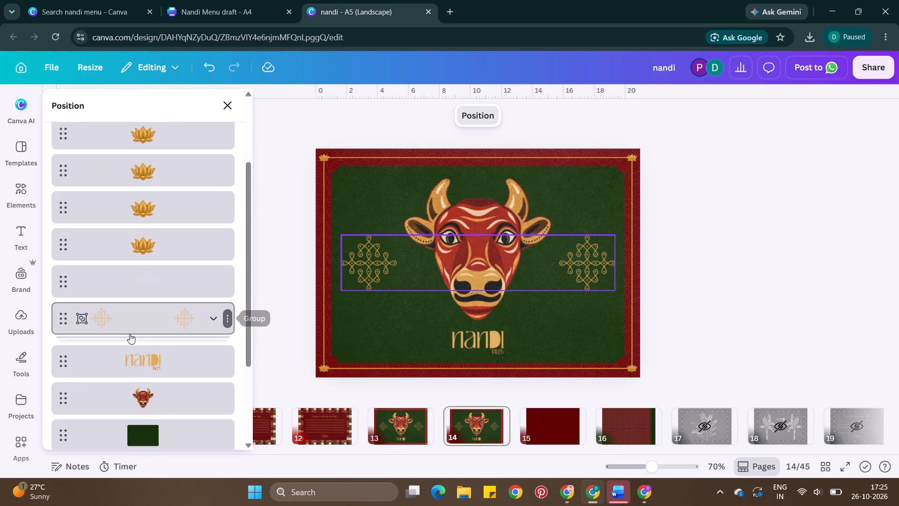
scroll(130, 334, down, 1)
click(132, 320)
key(BackSpace)
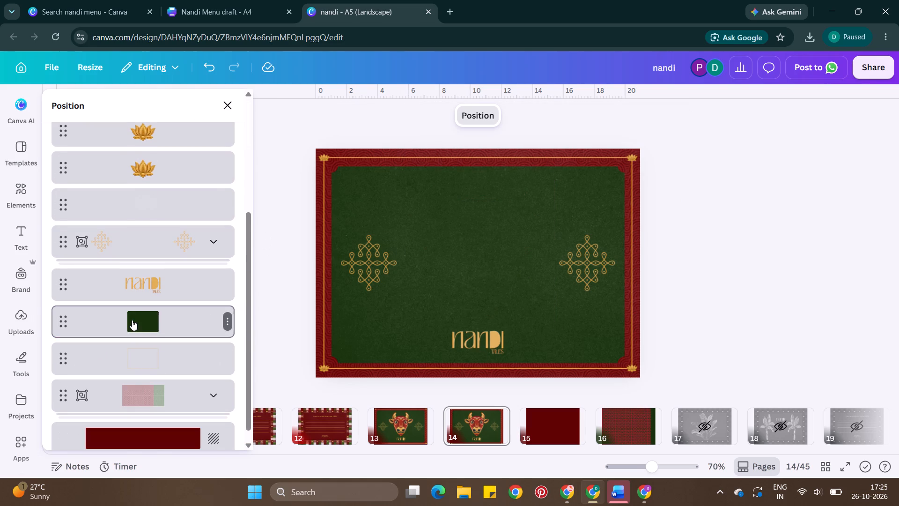
click(142, 287)
key(BackSpace)
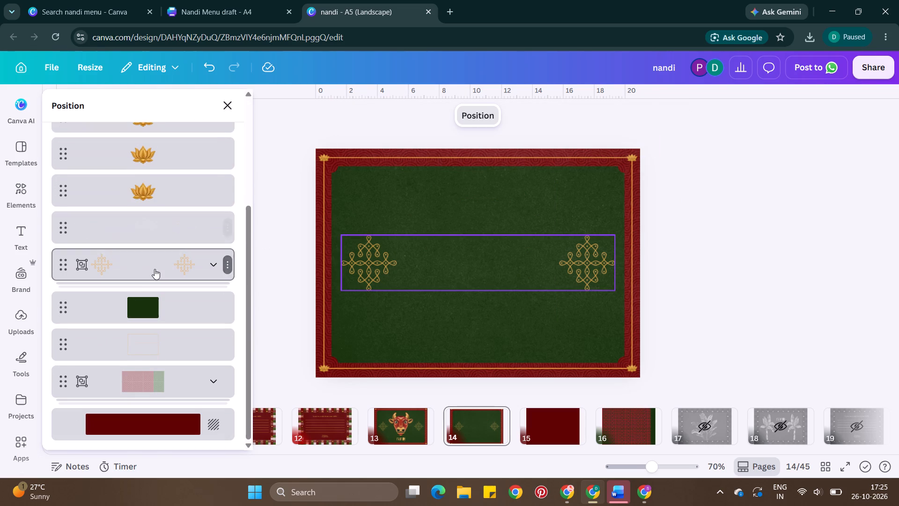
click(155, 269)
key(BackSpace)
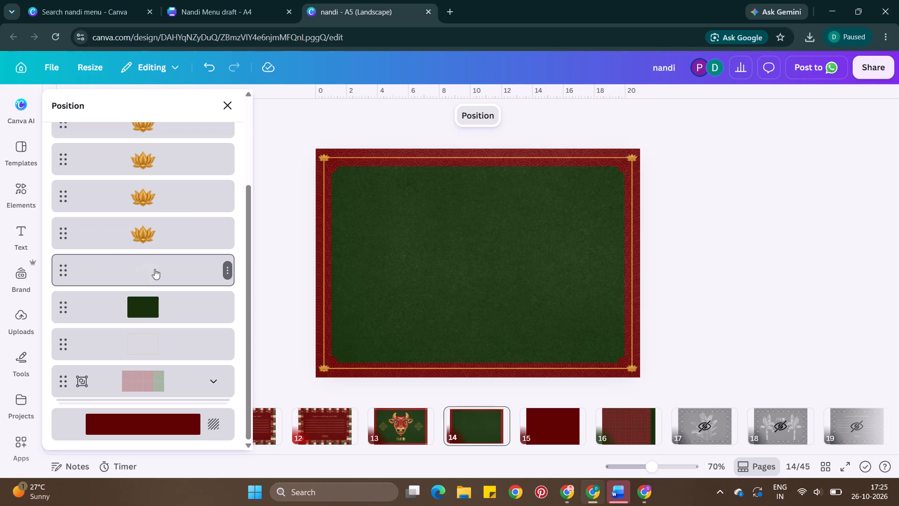
Delete the wide paisley border along the bottom of page 5, the green "Leave us a tale from your table." card.
click(824, 467)
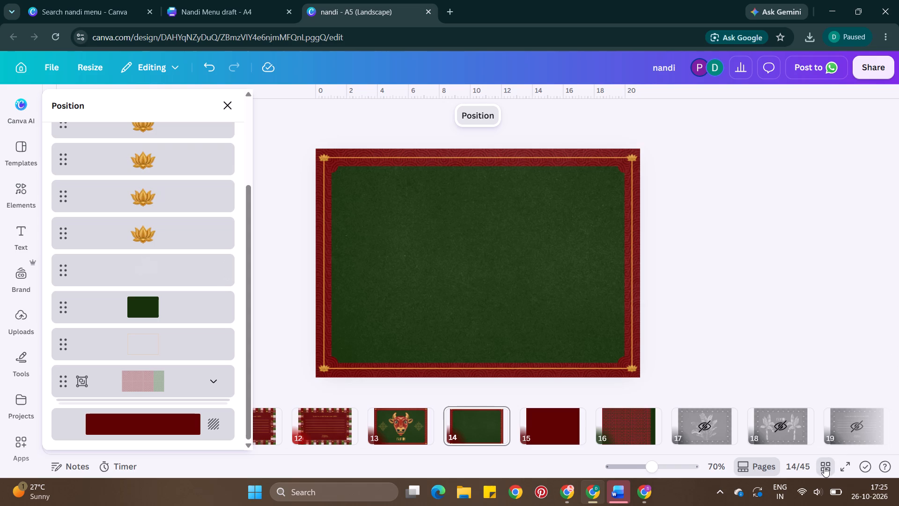
scroll(566, 259, up, 1)
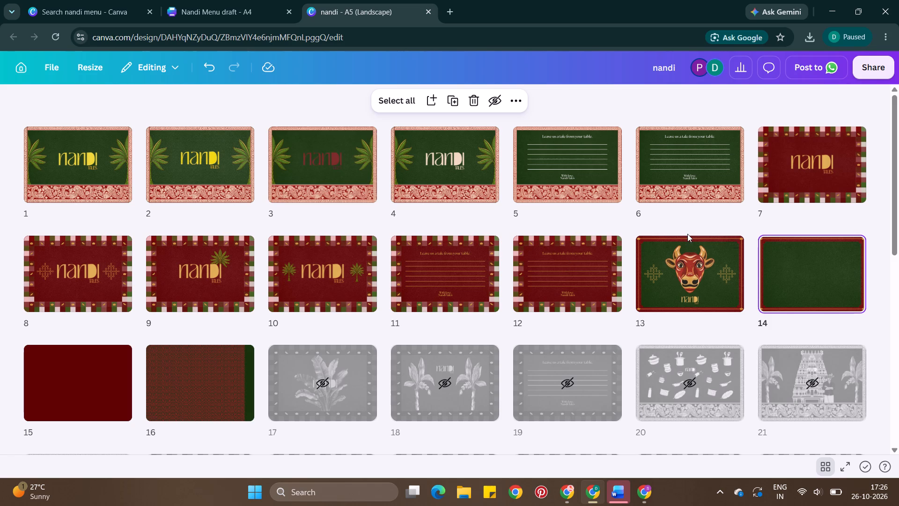
click(583, 159)
click(705, 164)
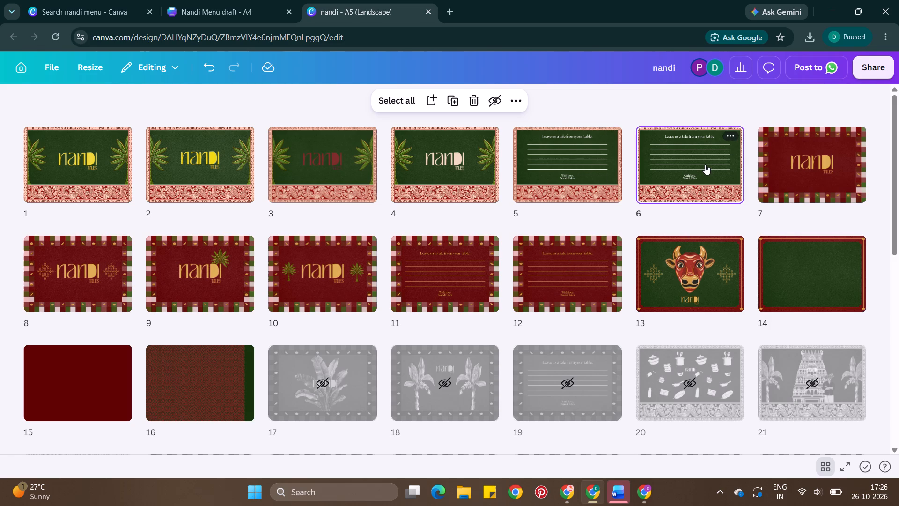
double_click(599, 169)
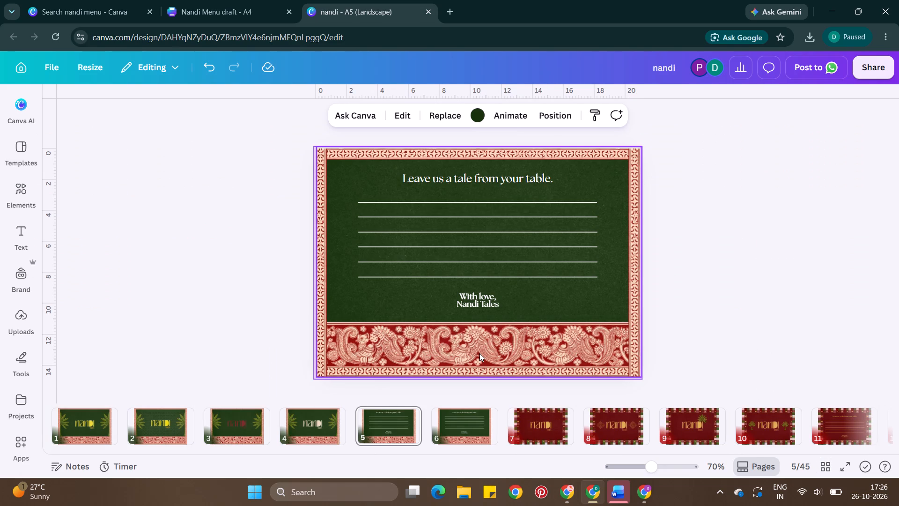
key(alt+1)
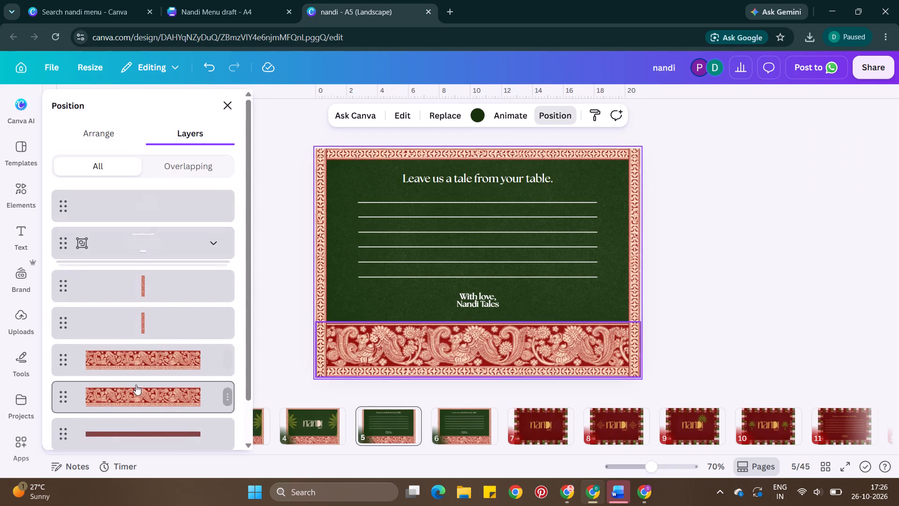
scroll(171, 425, down, 1)
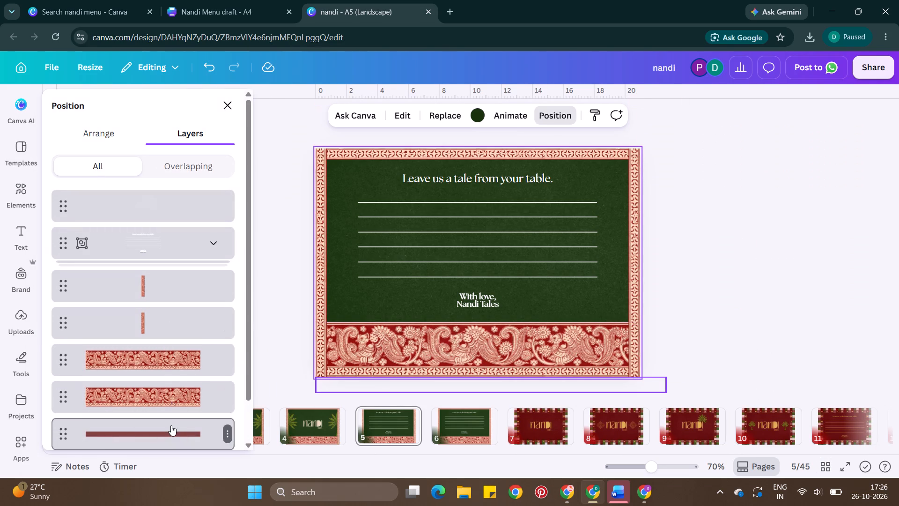
scroll(171, 425, down, 1)
click(174, 328)
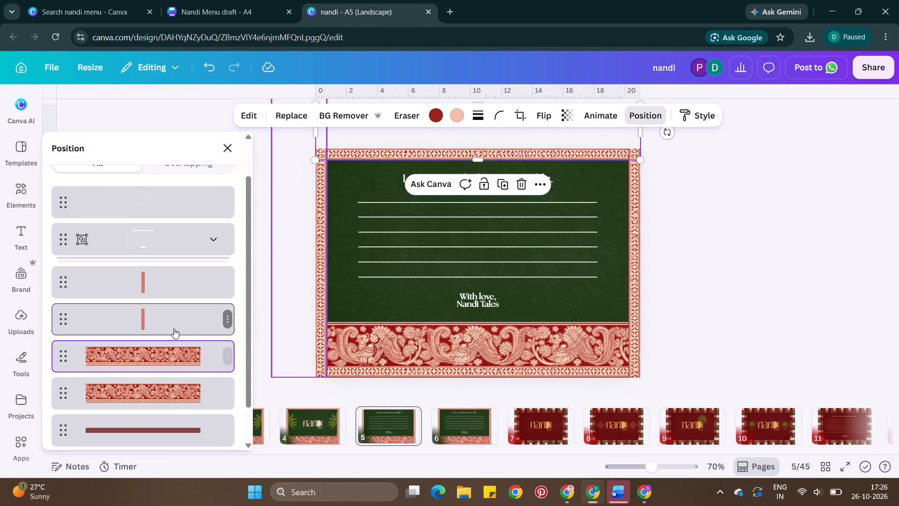
double_click(168, 377)
key(BackSpace)
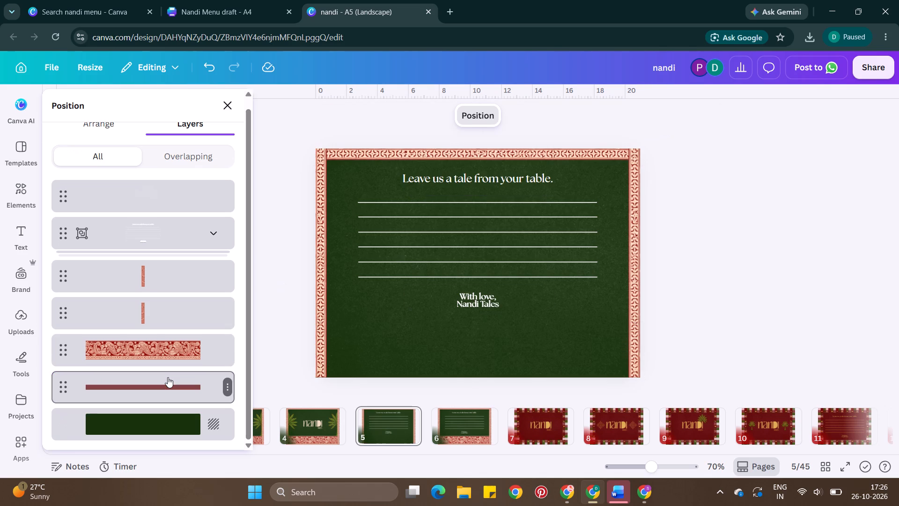
Duplicate the top border strip on page 5 and align the copy with the card's bottom edge.
click(165, 364)
click(504, 191)
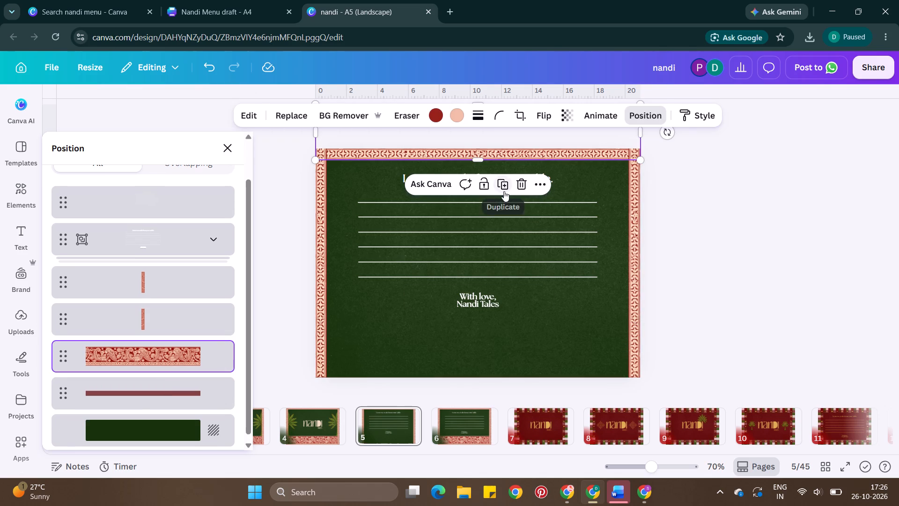
drag(516, 146, 515, 354)
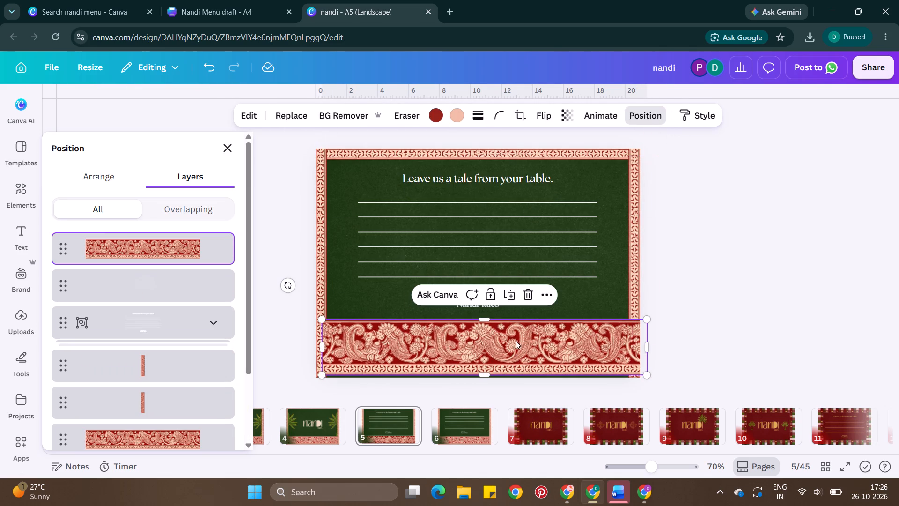
drag(520, 343, 516, 348)
Flip the copied strip vertically and slide it down so only its narrow patterned band edges the bottom of page 5.
click(541, 117)
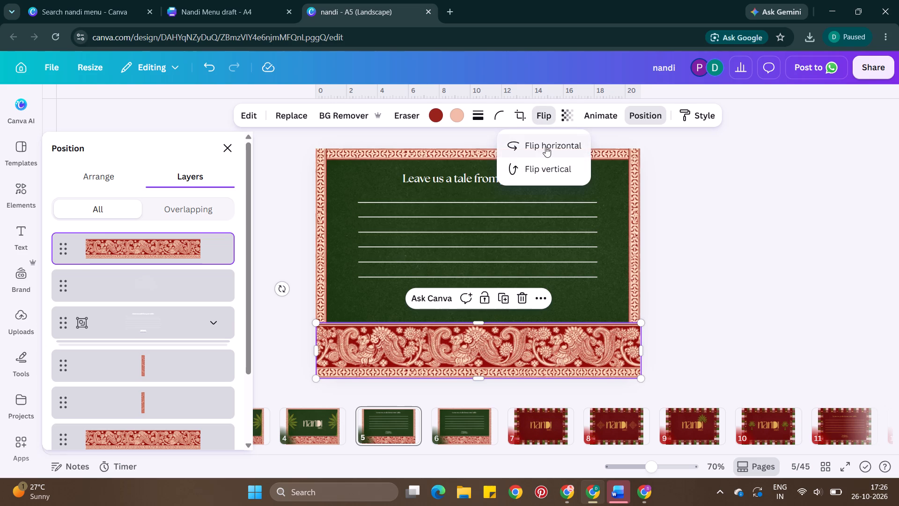
click(545, 162)
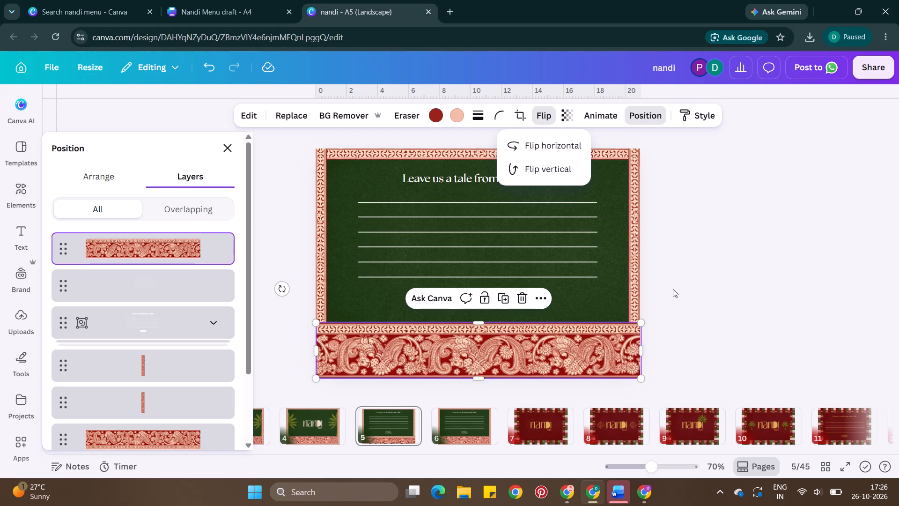
double_click(673, 289)
click(710, 274)
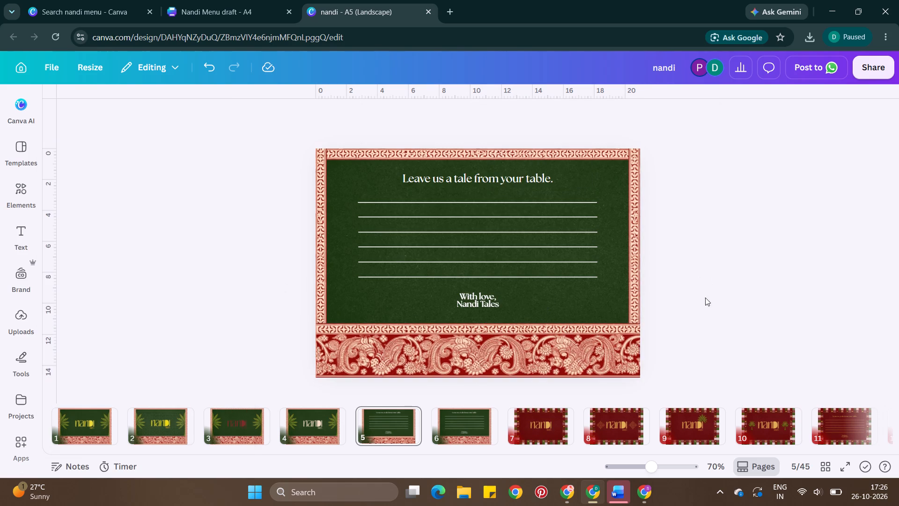
drag(586, 350, 583, 393)
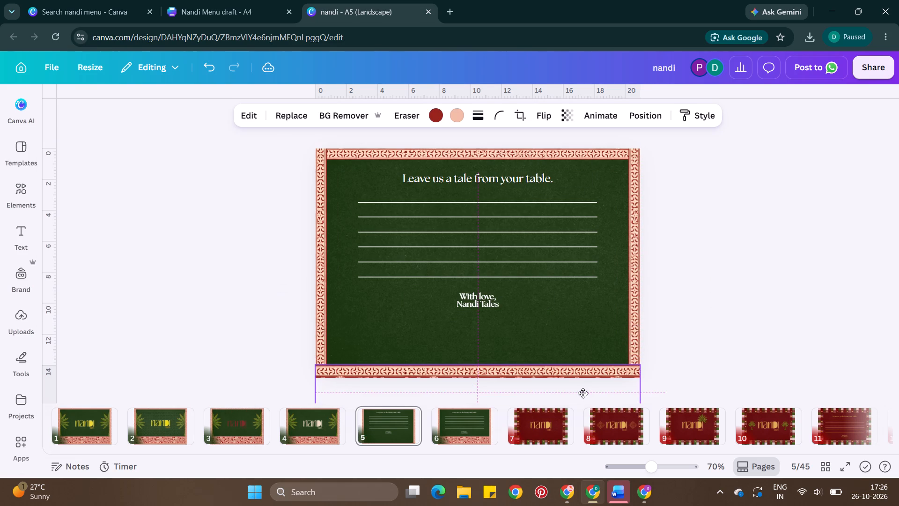
Fine-tune the flipped bottom strip's vertical position so its narrow patterned band sits exactly along the lower edge of page 5.
drag(583, 393, 583, 395)
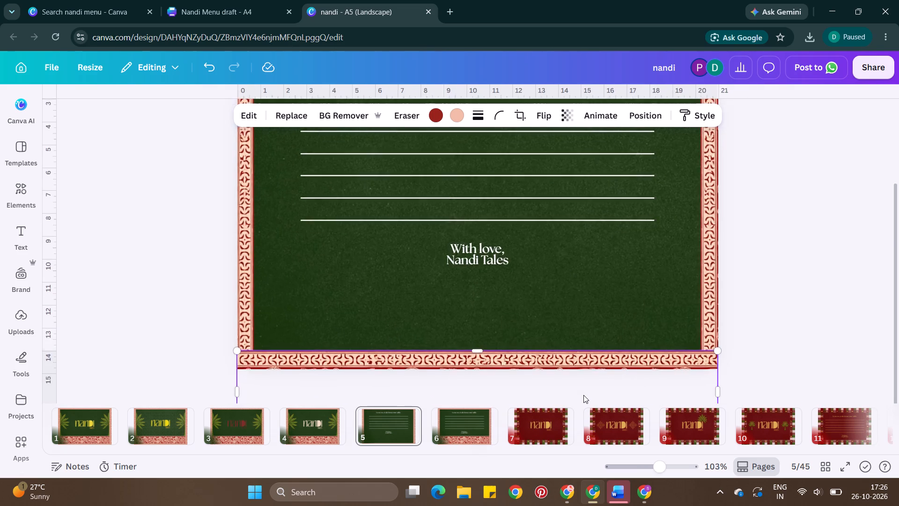
drag(595, 329, 595, 335)
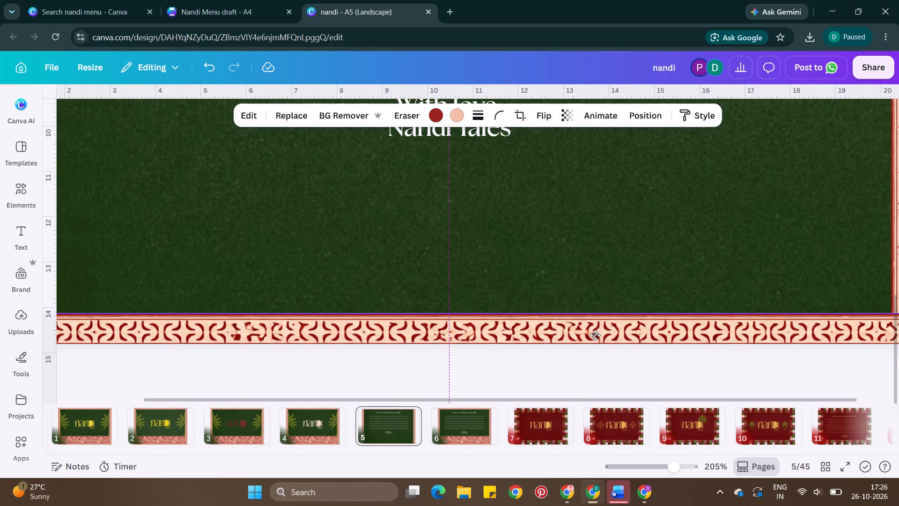
drag(595, 335, 595, 333)
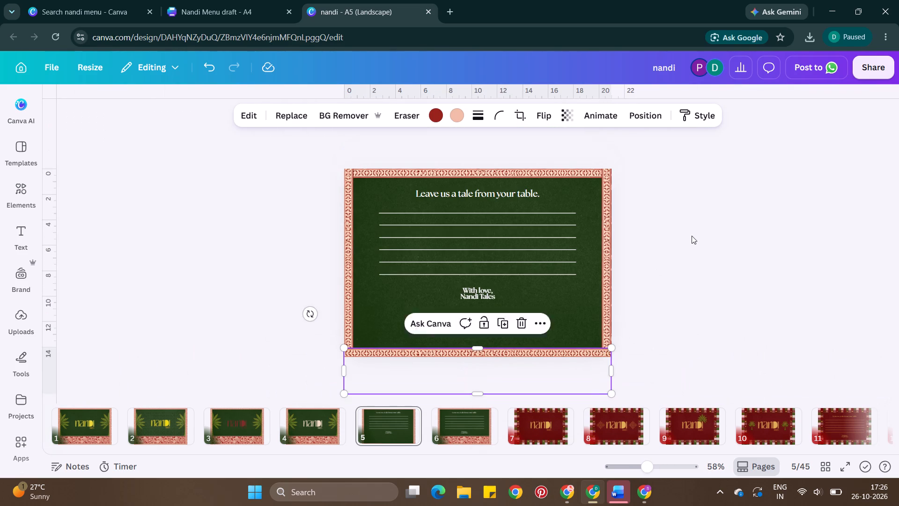
double_click(693, 234)
scroll(693, 234, up, 1)
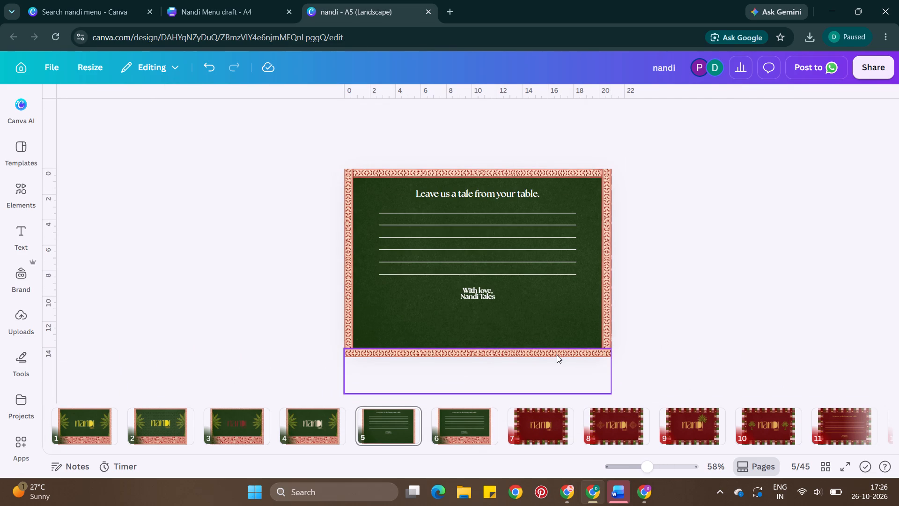
Send the bottom border strip on page 5 to the back, behind the vertical side borders.
click(557, 355)
key(ctrl+alt+bracketleft)
double_click(720, 296)
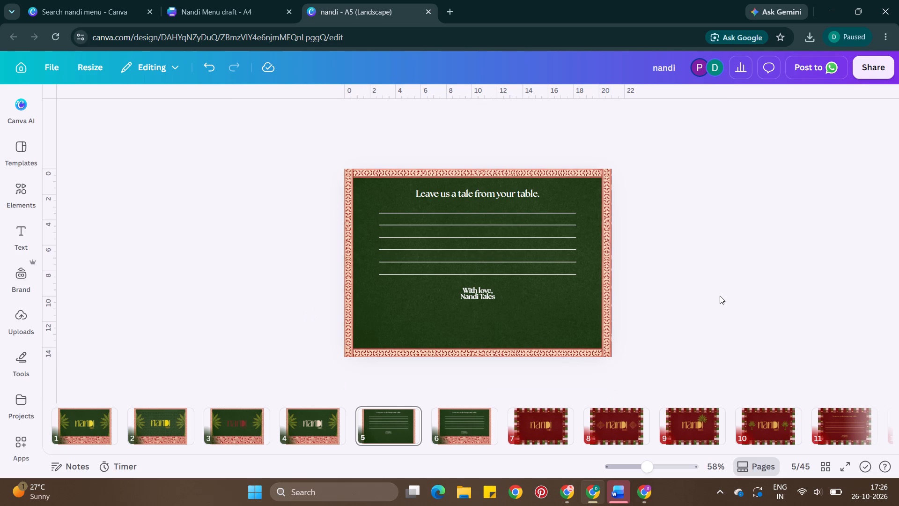
Delete the "Leave us a tale from your table." heading, writing lines and "With love, Nandi Tales" sign-off from page 5.
key(alt+1)
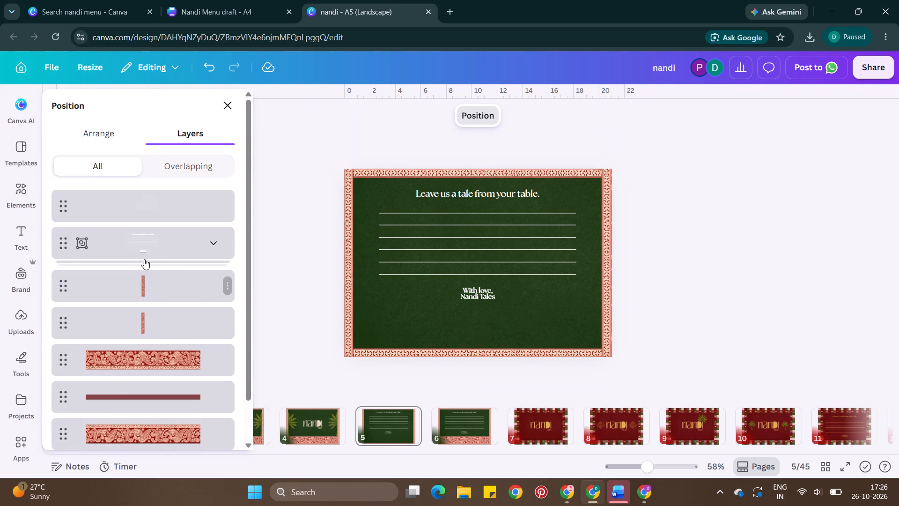